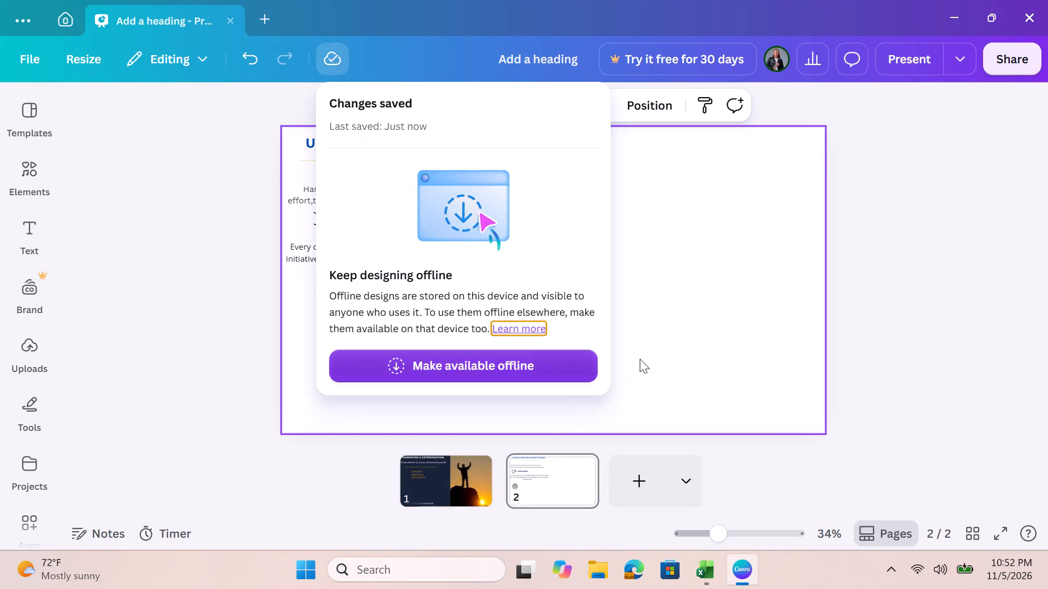
Dismiss the save-status and offline-availability pop-up to return to the Understanding Hard Work slide.
left_click(905, 323)
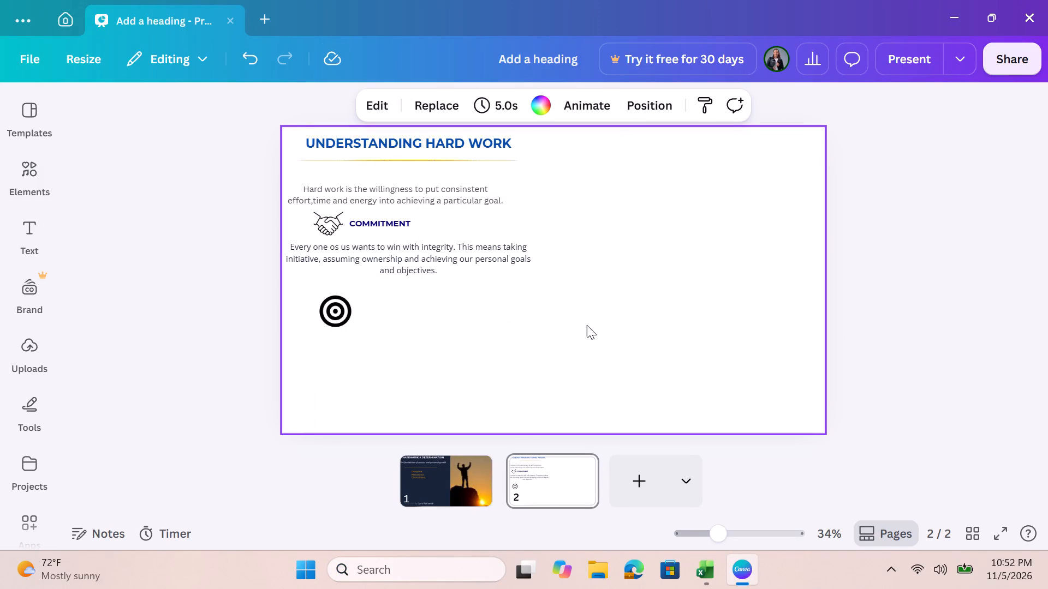
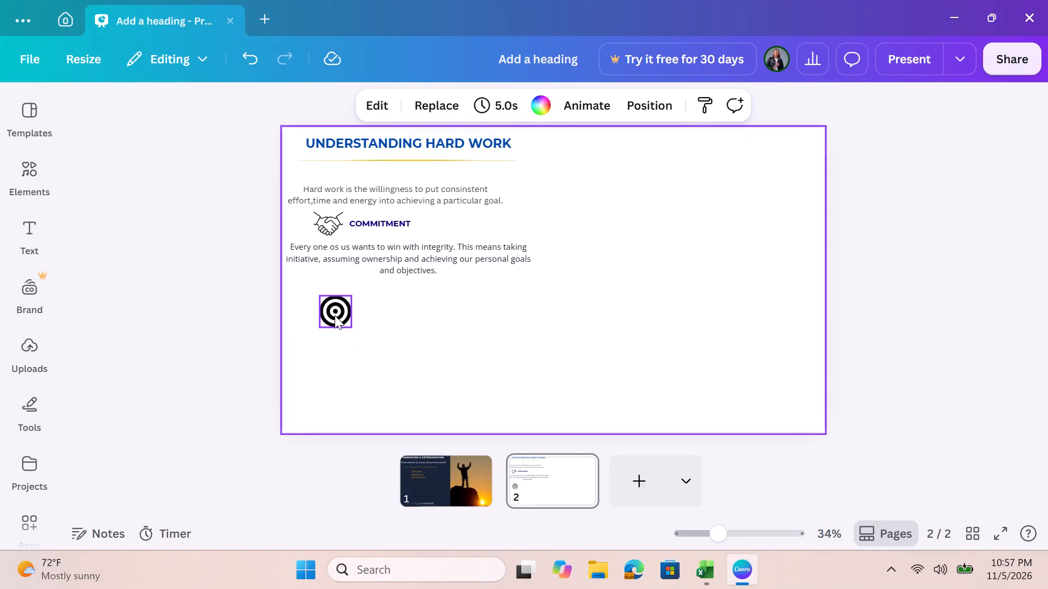
Shrink the target icon below the Commitment paragraph to a slightly smaller size than the handshake icon.
left_click(337, 315)
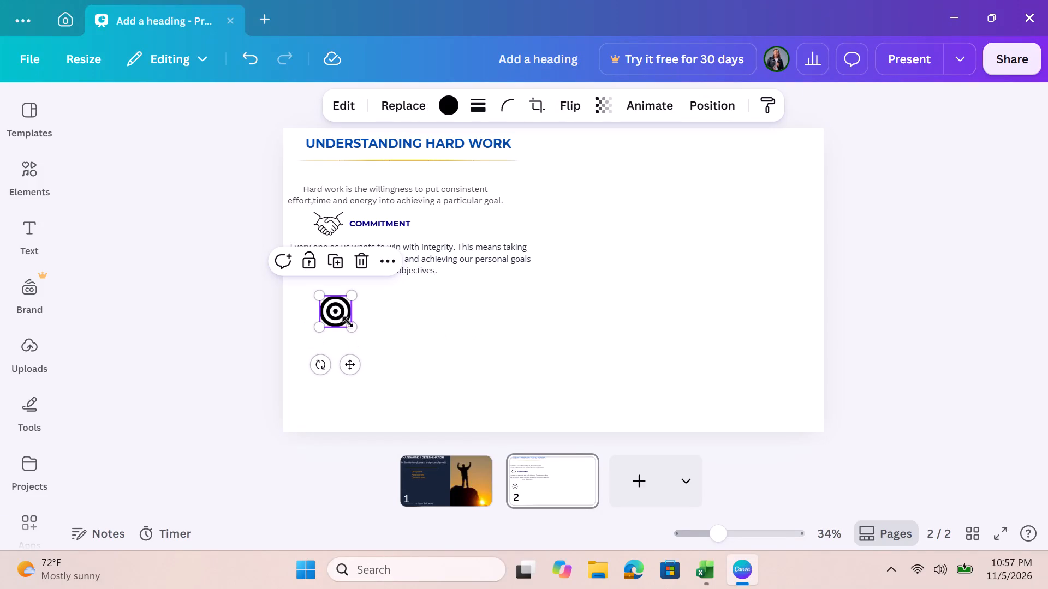
left_click_drag(350, 330, 338, 315)
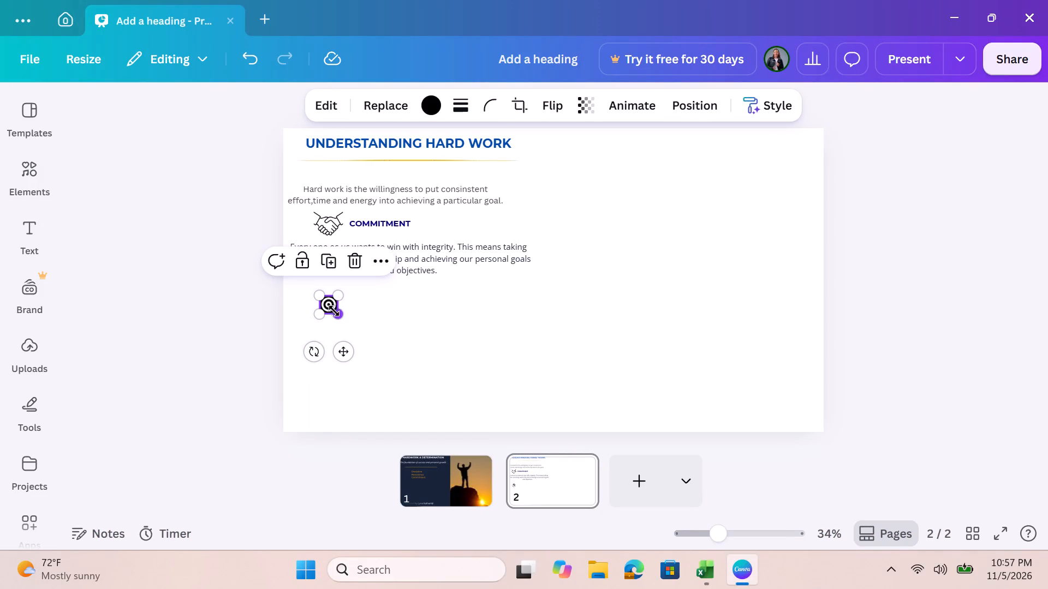
left_click(332, 300)
left_click_drag(333, 308, 338, 315)
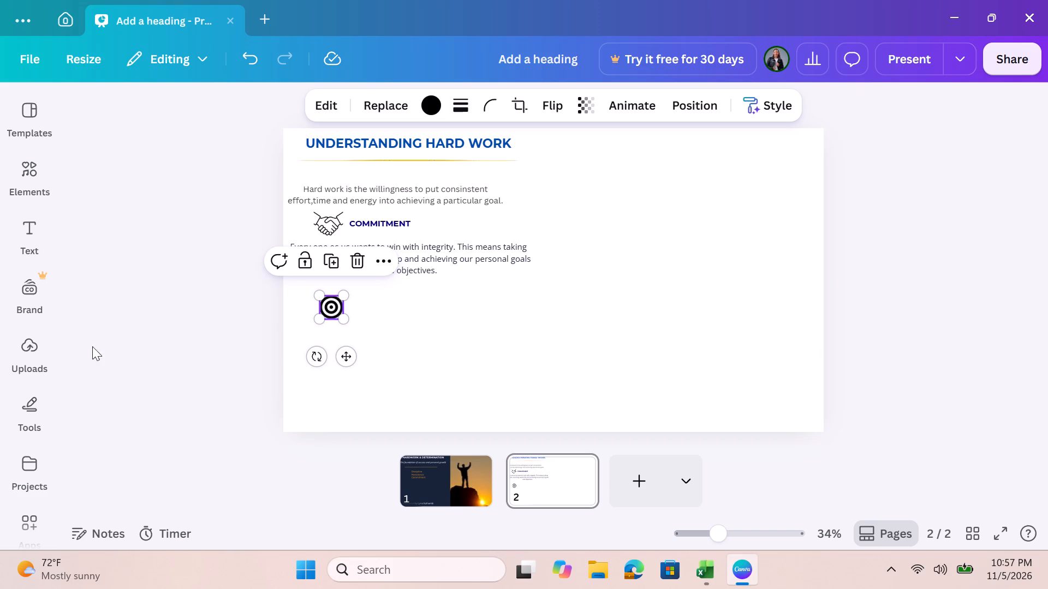
Add a subheading text box and place it directly beside the target icon, level with it.
left_click(36, 241)
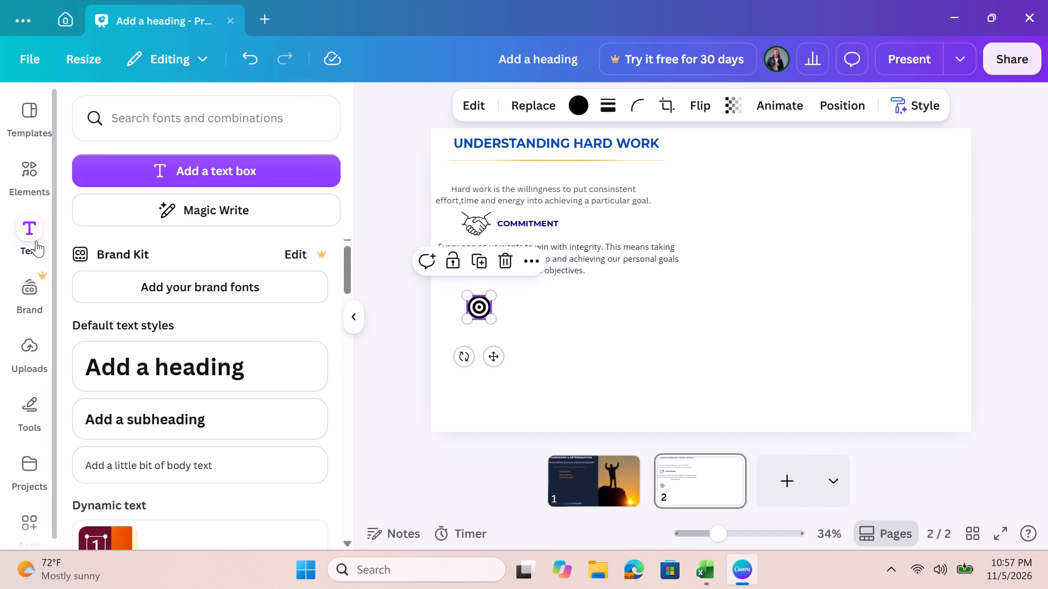
left_click(189, 414)
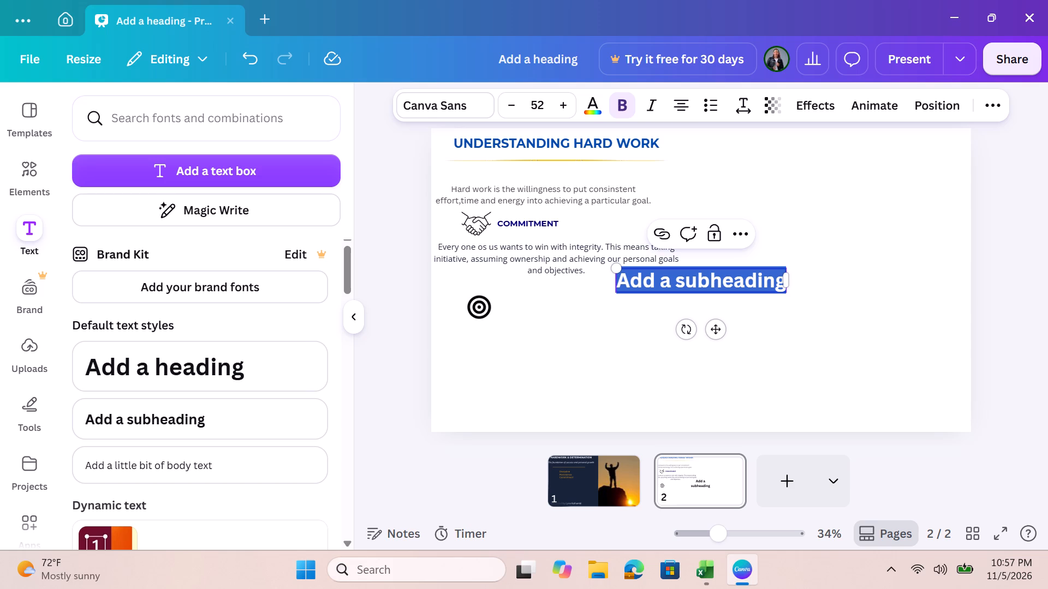
left_click_drag(647, 280, 640, 293)
left_click(683, 283)
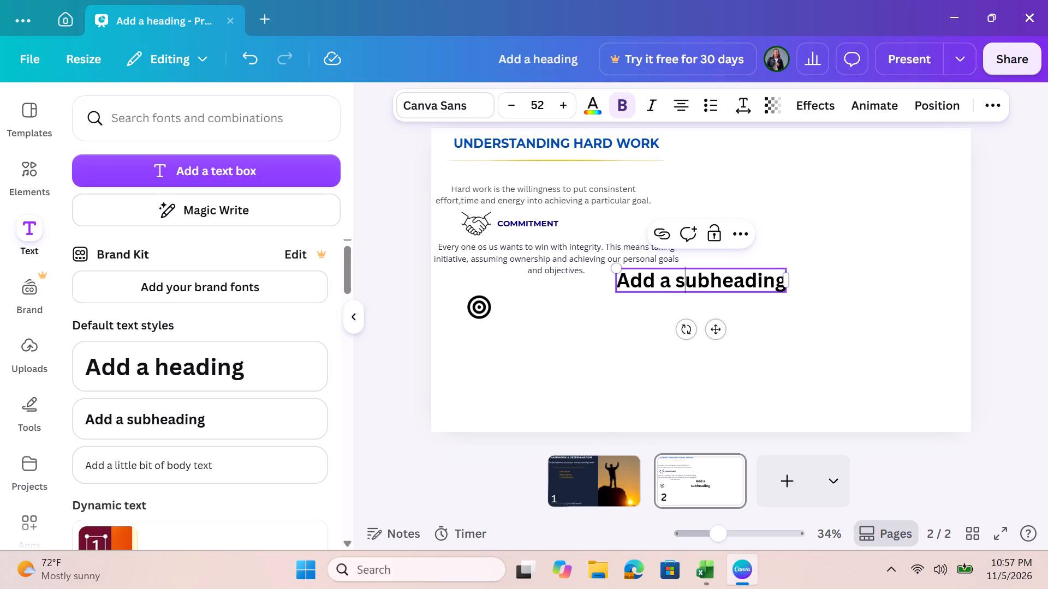
left_click(683, 283)
left_click_drag(646, 311, 689, 292)
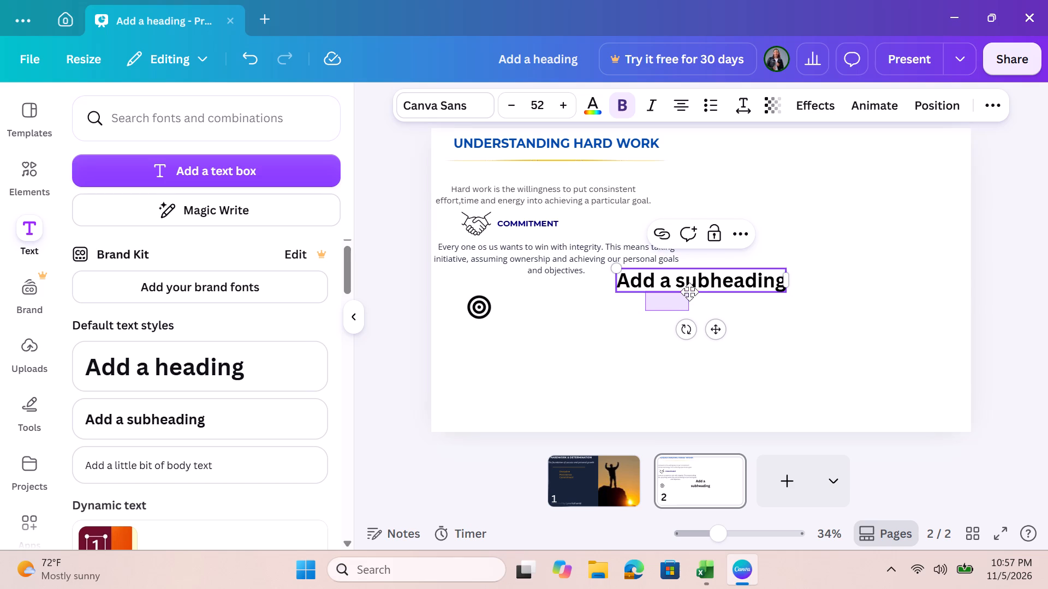
left_click_drag(689, 292, 689, 291)
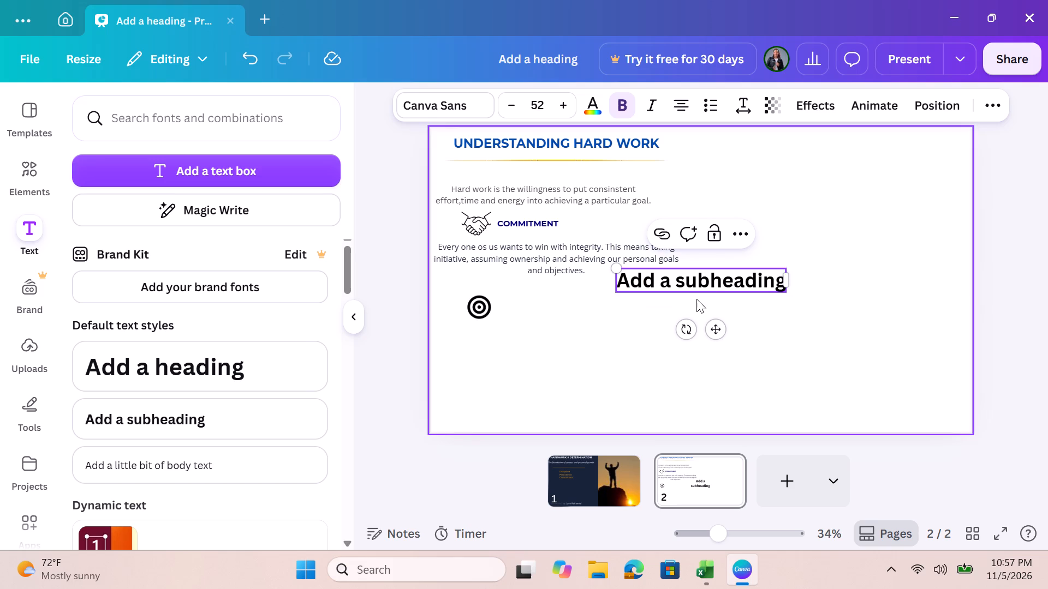
left_click_drag(693, 292, 585, 324)
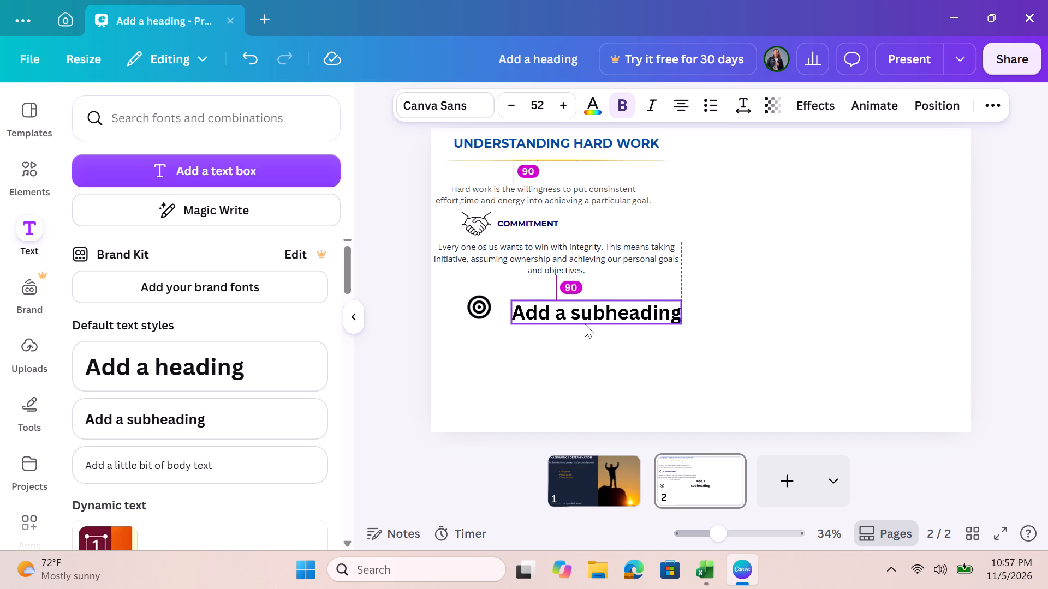
left_click_drag(585, 324, 578, 320)
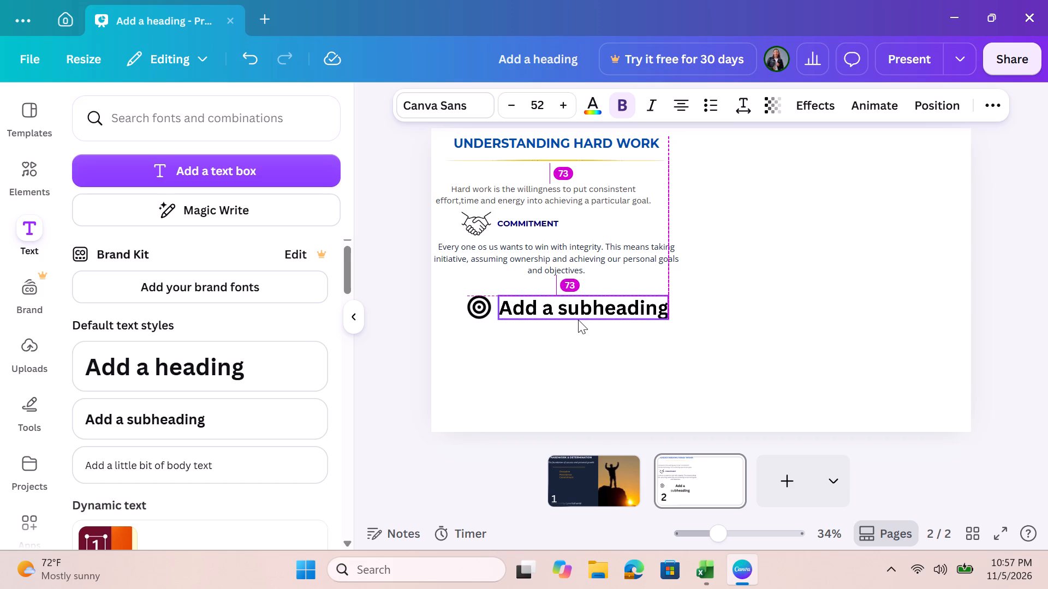
left_click_drag(578, 320, 578, 319)
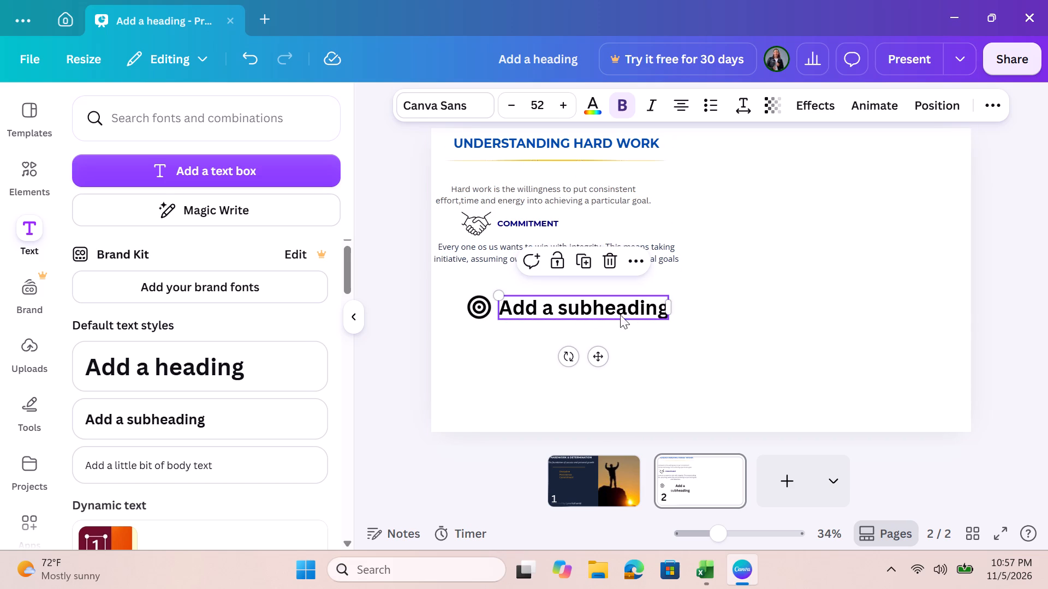
left_click_drag(601, 315, 600, 306)
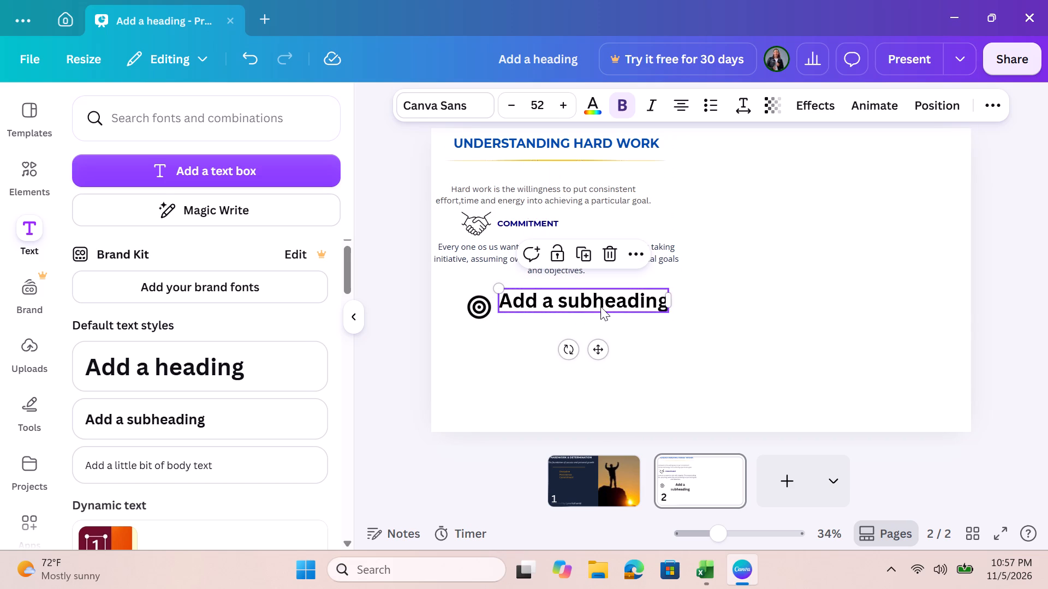
left_click_drag(538, 297, 536, 303)
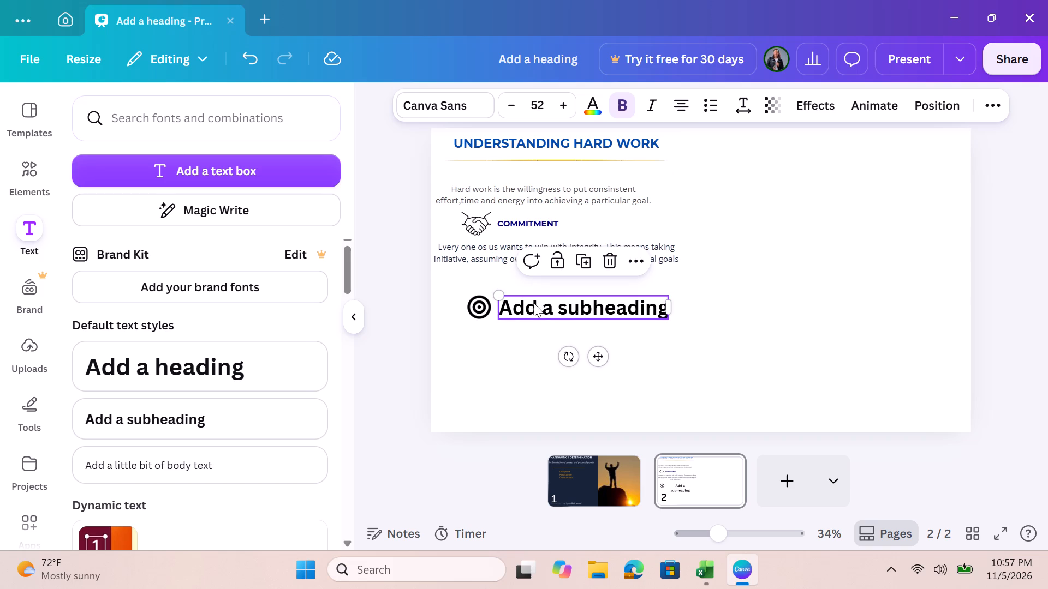
Replace the new subheading's placeholder text with DISCIPLINE.
left_click(534, 303)
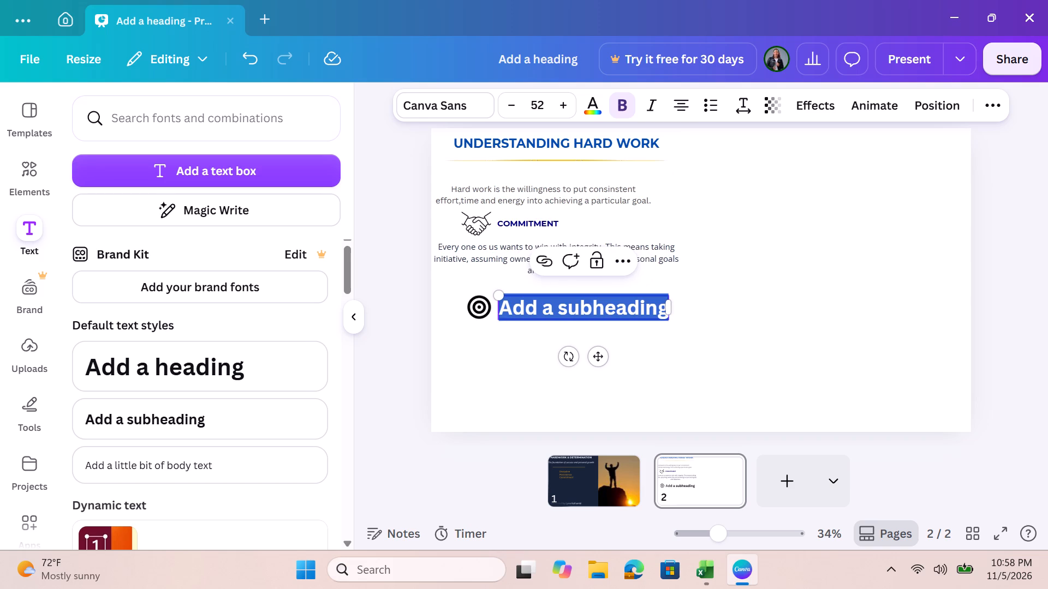
key("BackSpace")
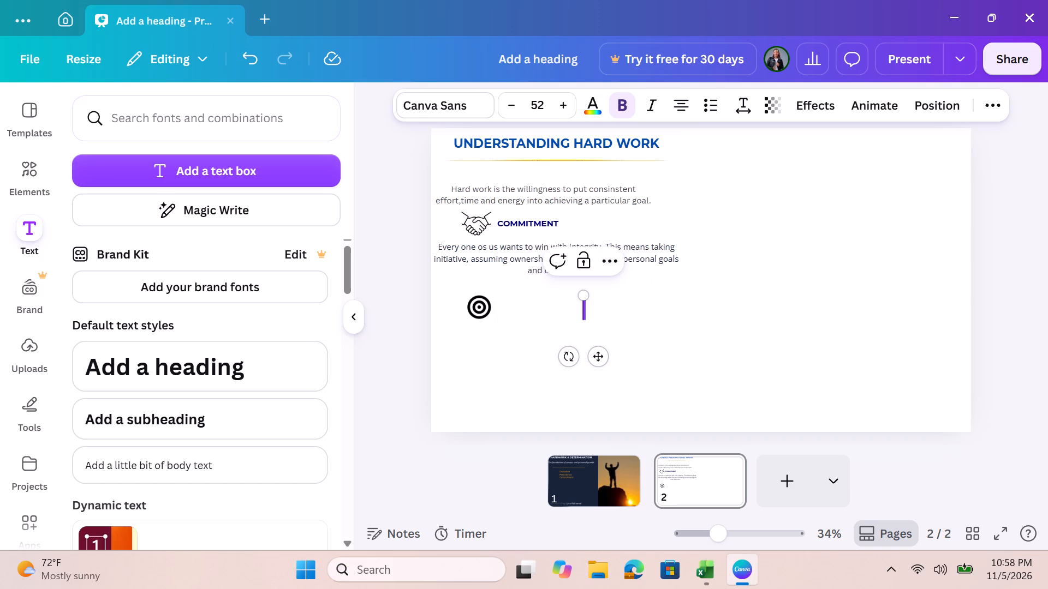
type("DI")
type("SCIPLI")
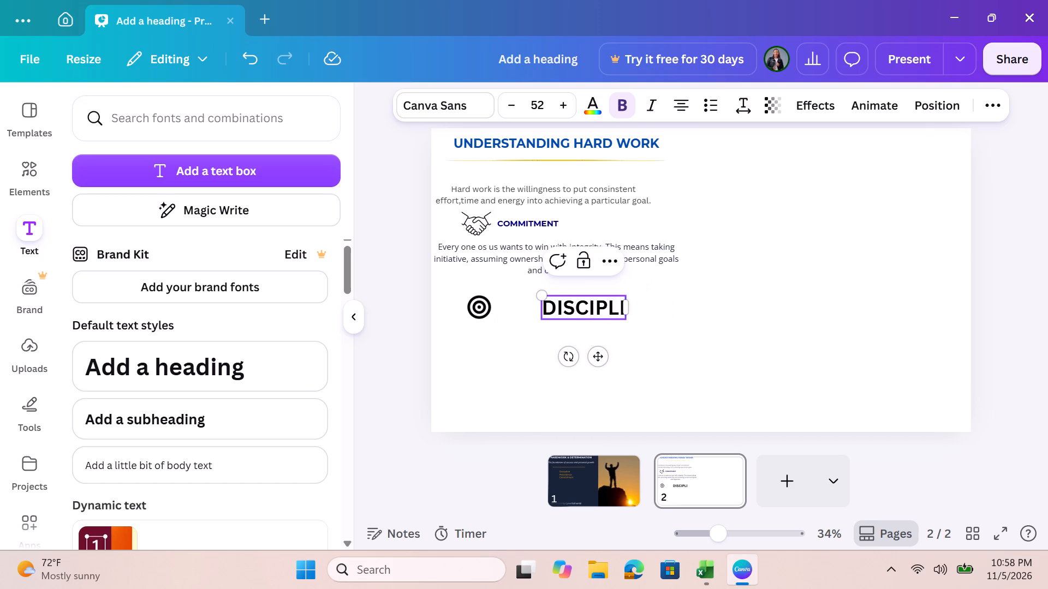
type("NE")
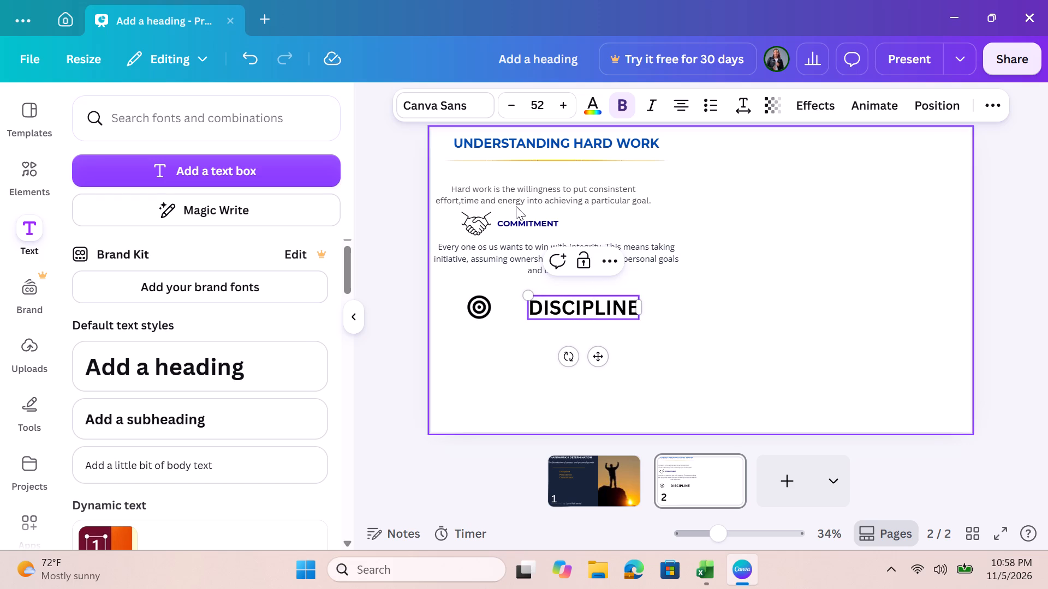
Reduce the DISCIPLINE subheading's font size to 34.
triple_click(515, 108)
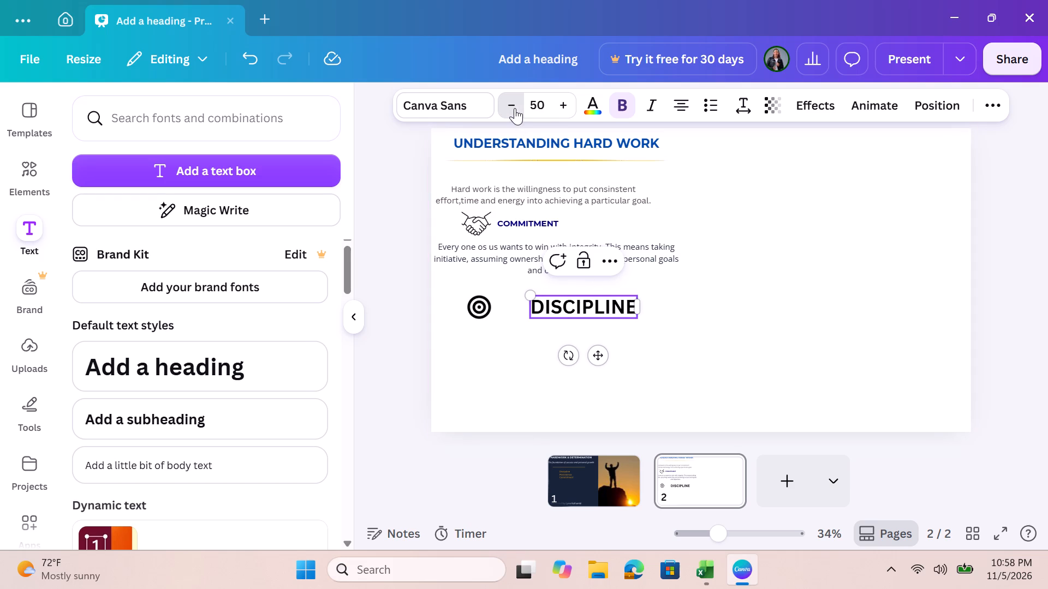
triple_click(515, 108)
triple_click(515, 108)
triple_click(515, 108)
triple_click(515, 108)
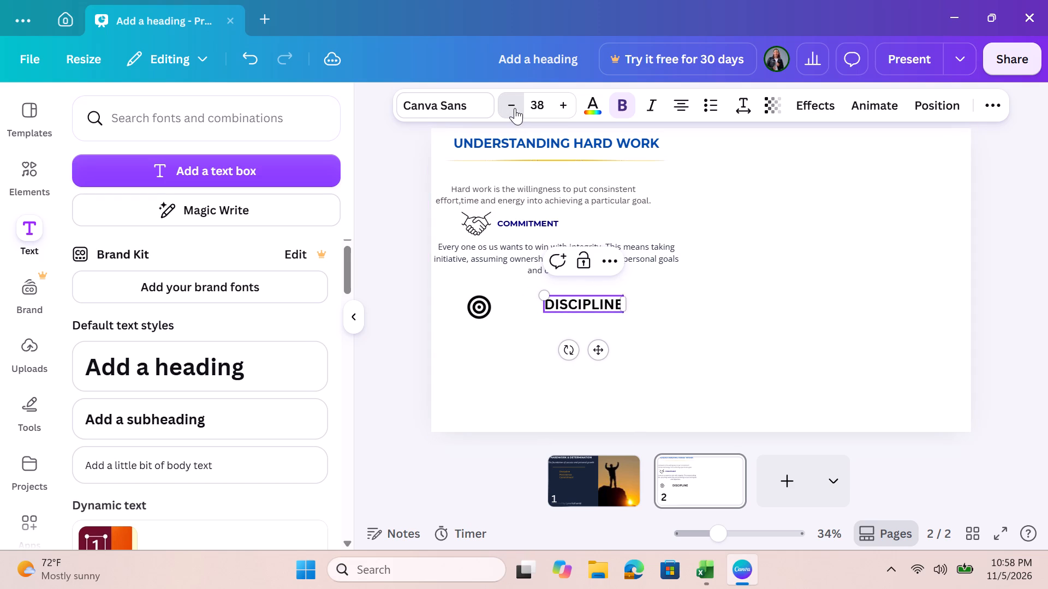
triple_click(515, 108)
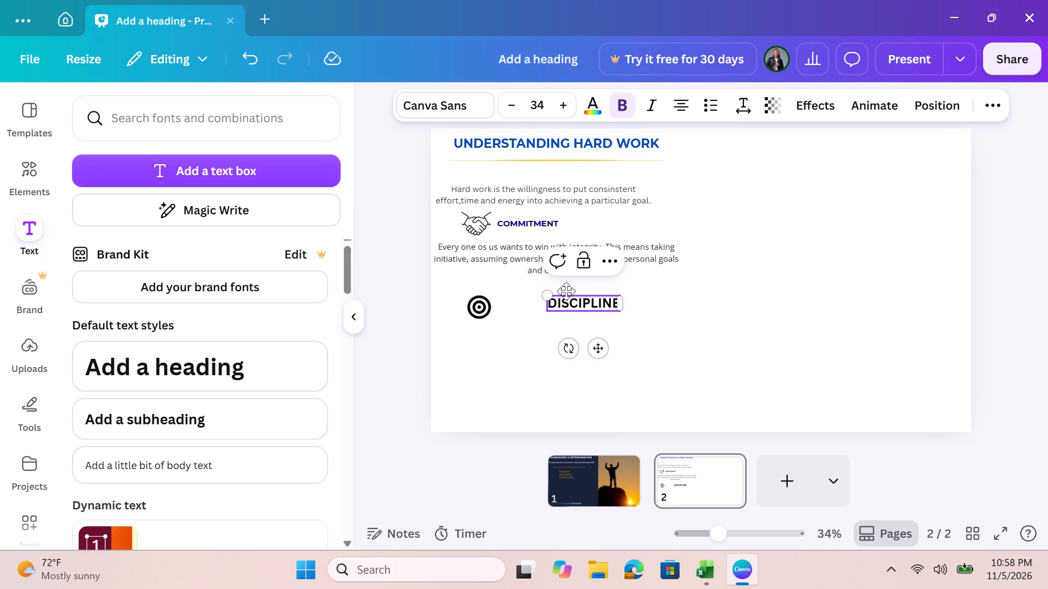
Position the DISCIPLINE subheading close beside the target icon, vertically centred on it, with its font size reduced to 31.
left_click_drag(566, 291, 513, 291)
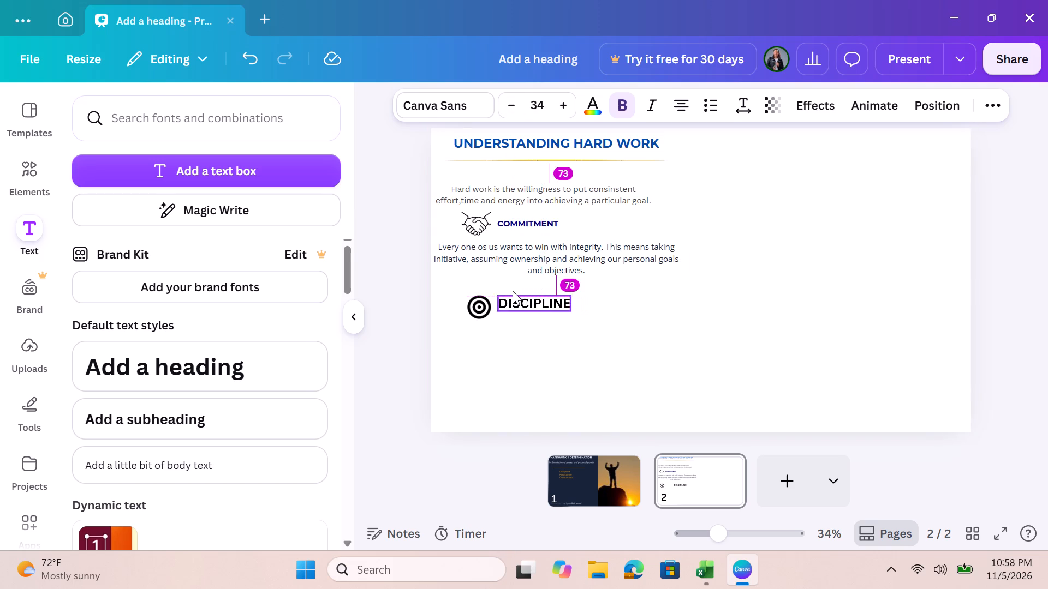
left_click_drag(513, 291, 520, 290)
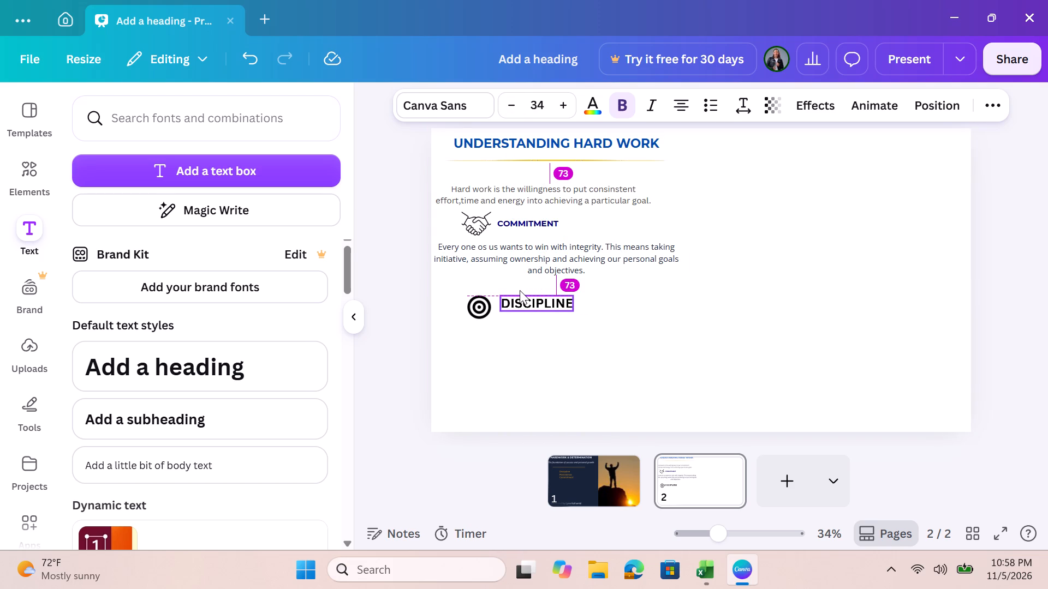
left_click_drag(520, 290, 517, 290)
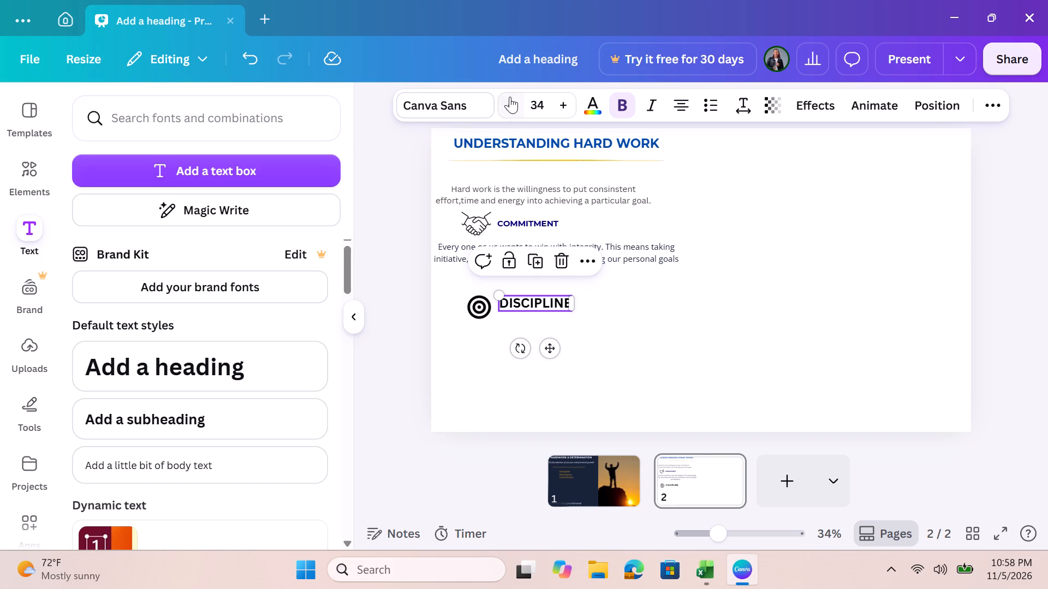
triple_click(510, 97)
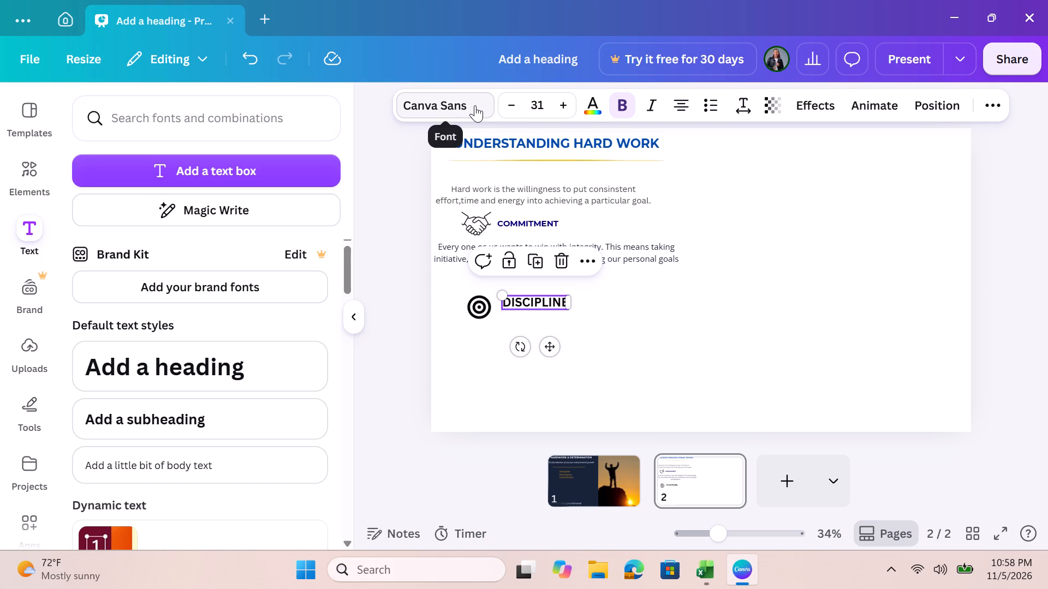
triple_click(538, 294)
triple_click(538, 294)
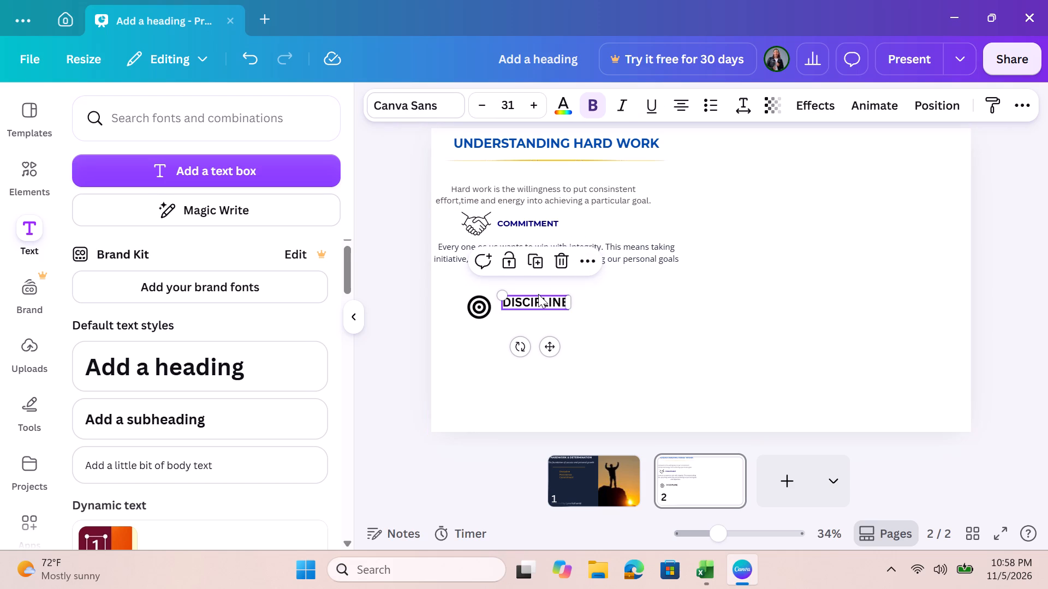
left_click_drag(538, 294, 537, 301)
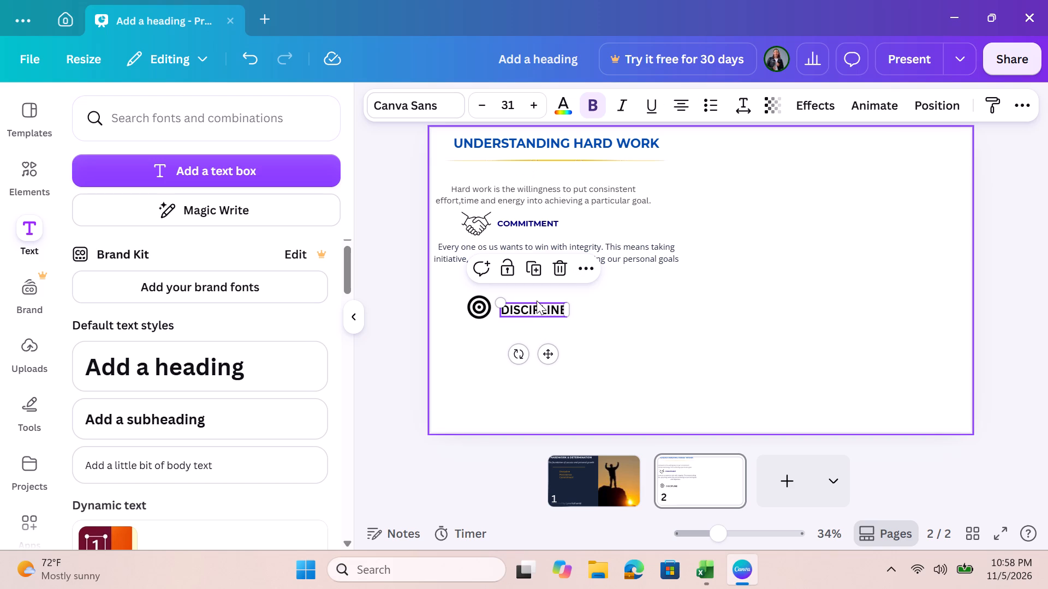
Change the DISCIPLINE subheading's font to Montserrat, searching the fonts for montserrat Bold.
double_click(534, 310)
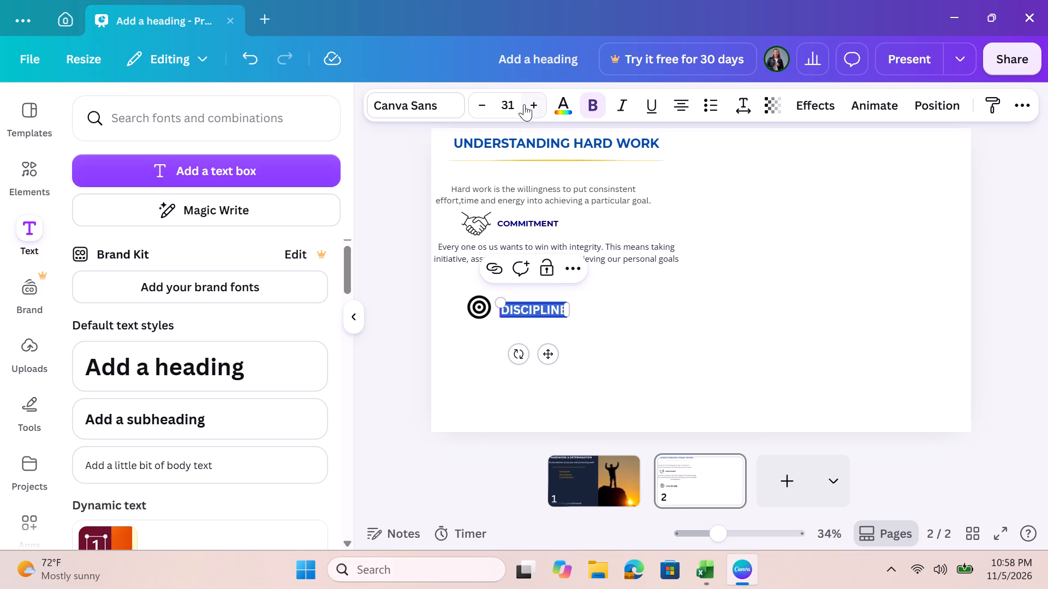
left_click(439, 103)
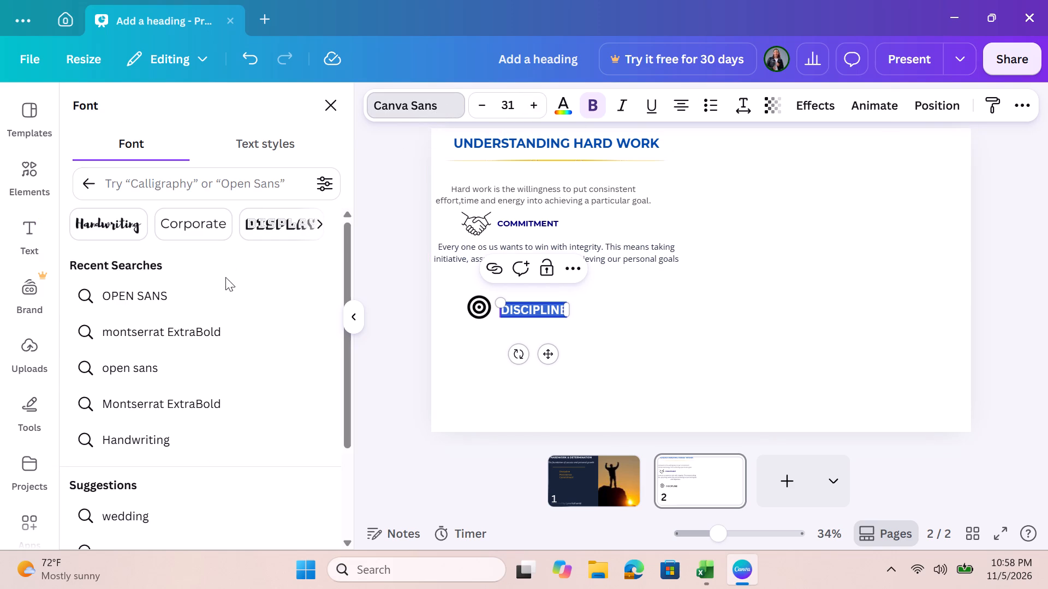
left_click(166, 333)
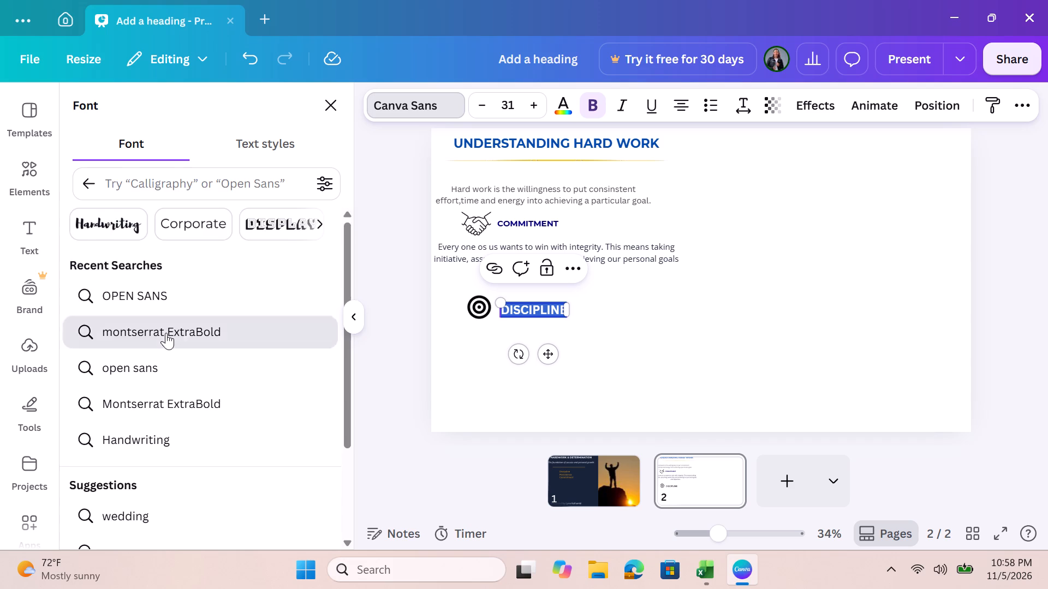
left_click(195, 189)
left_click(198, 188)
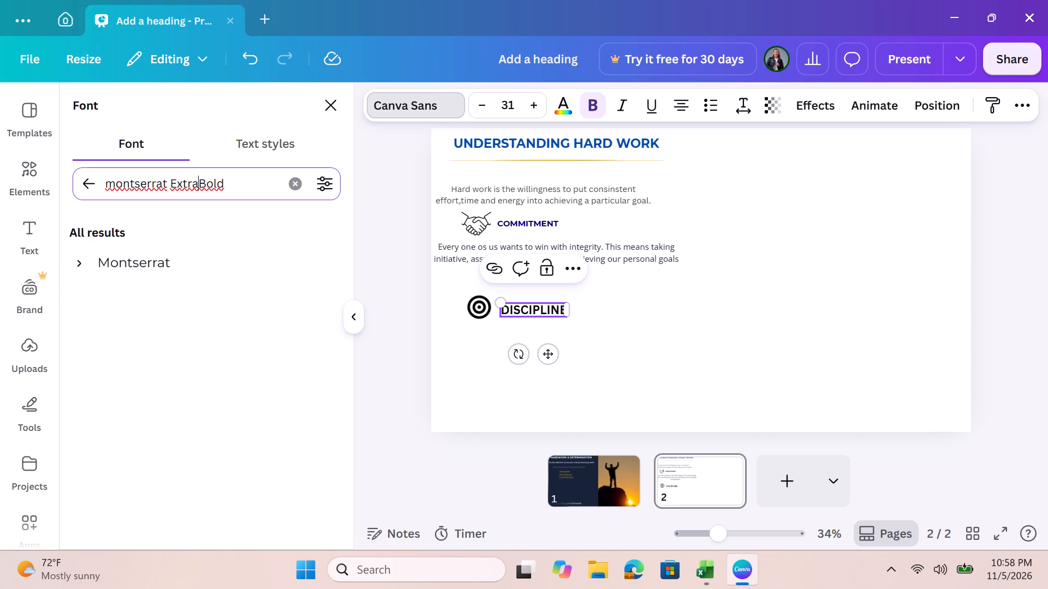
key("BackSpace")
key("BackSpace")
key("BackSpace")
key("BackSpace")
key("BackSpace")
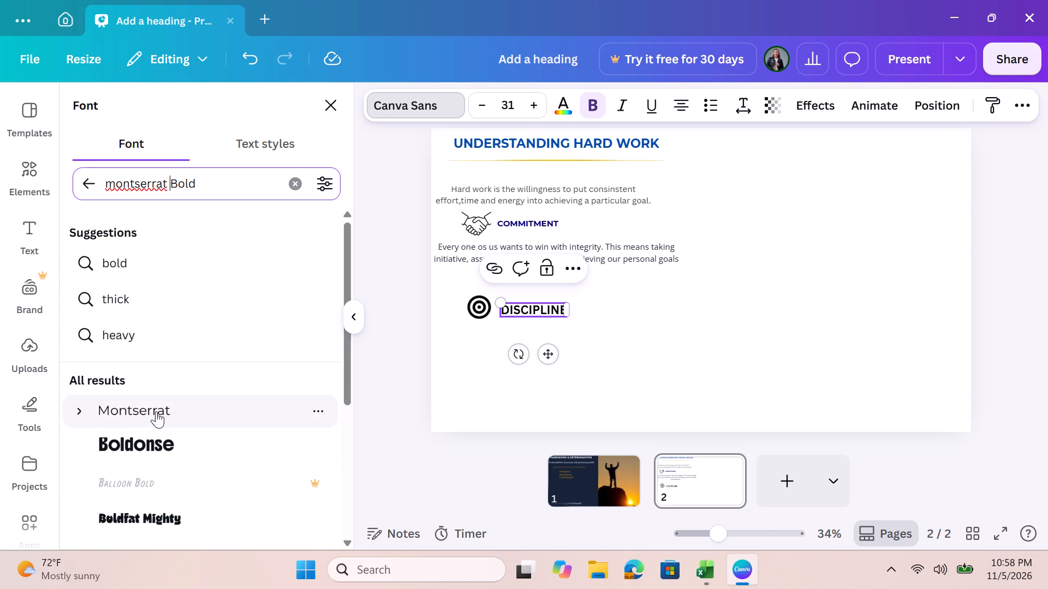
left_click(156, 411)
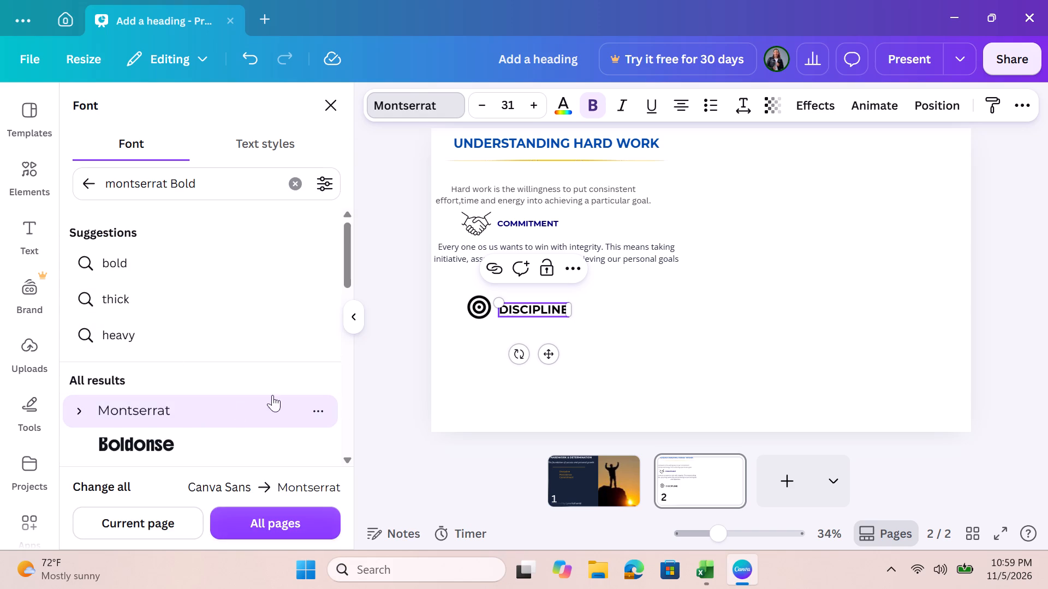
left_click(383, 372)
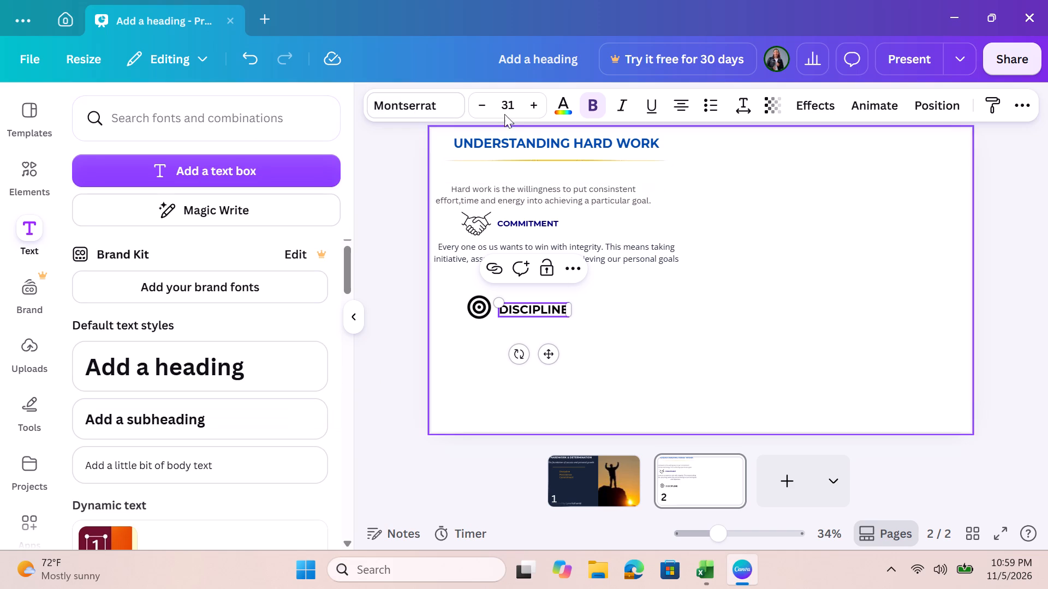
Reduce the DISCIPLINE subheading's font size to 22.
left_click(483, 108)
triple_click(483, 108)
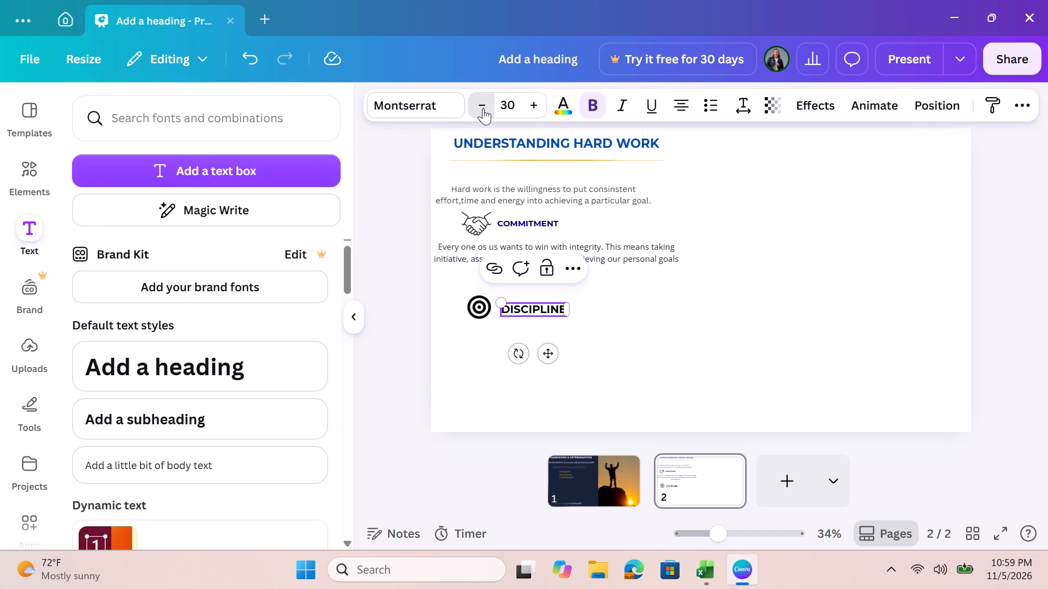
left_click(483, 108)
triple_click(483, 108)
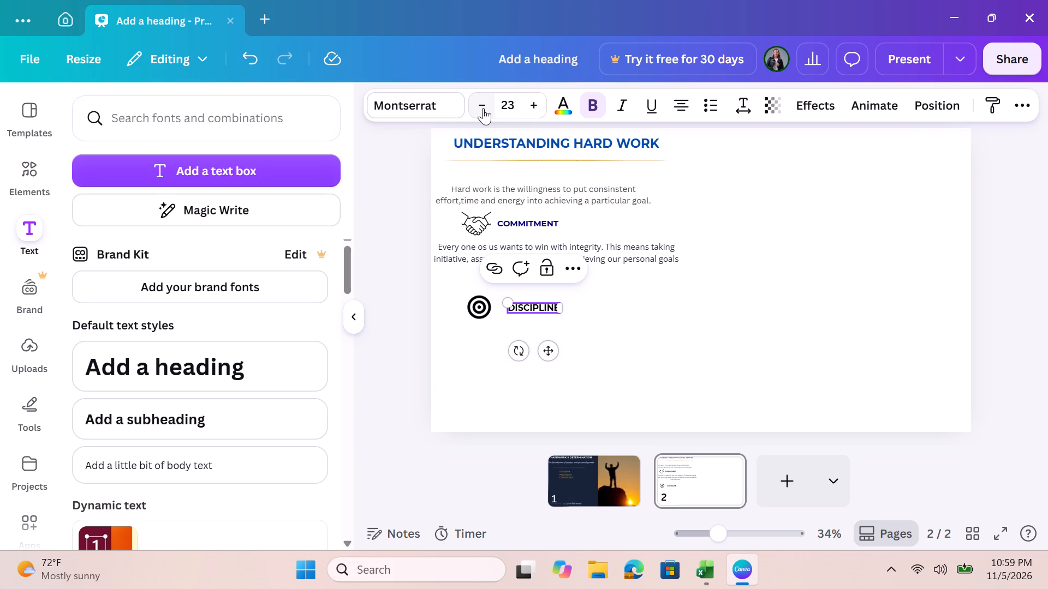
left_click(483, 108)
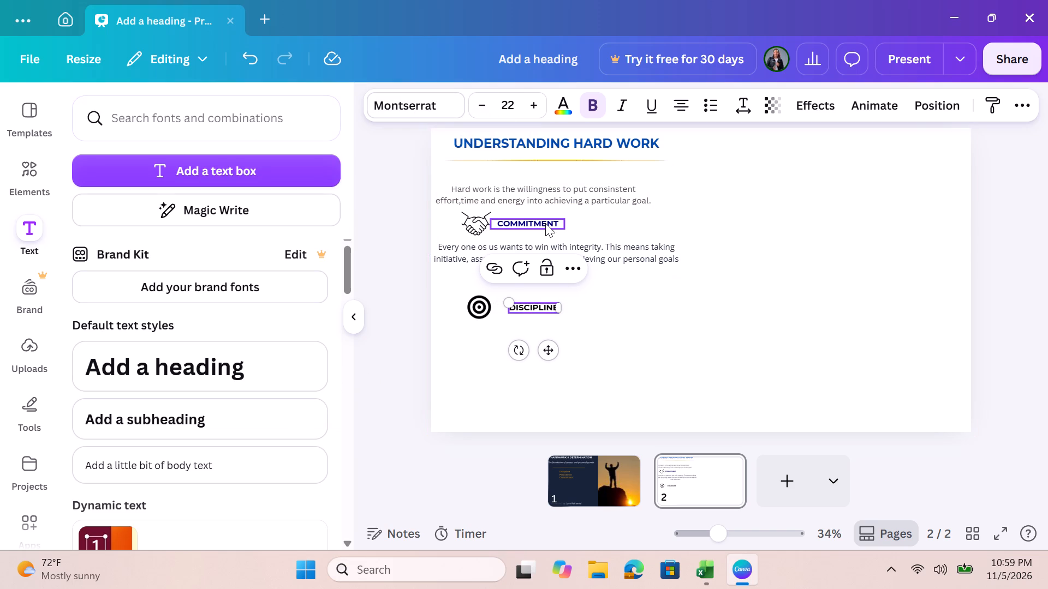
left_click(545, 223)
Change the DISCIPLINE subheading's text colour to navy blue #000080, searching the colours for Navy blue.
left_click(527, 308)
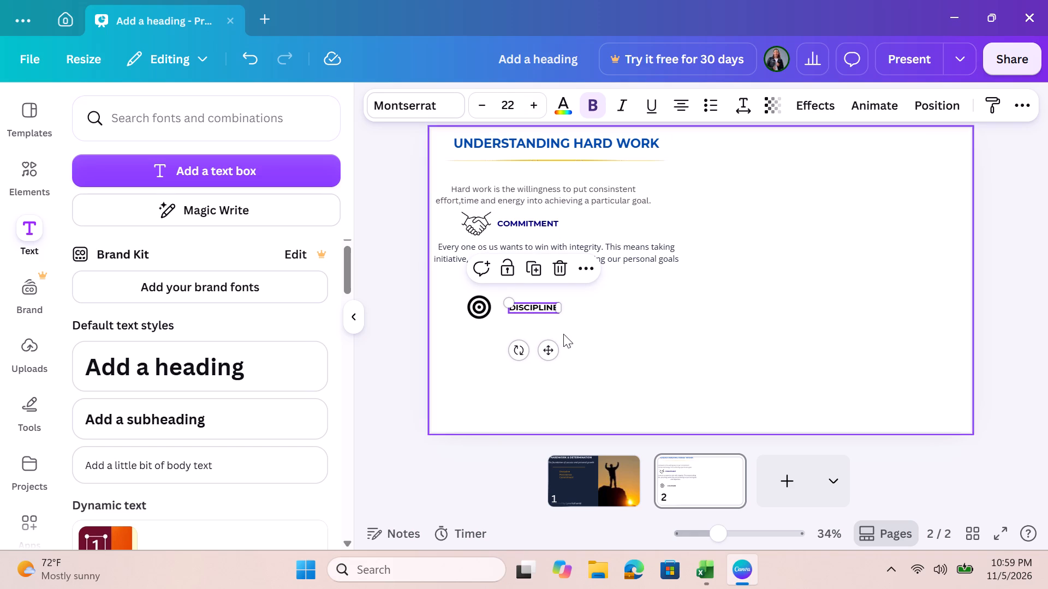
triple_click(537, 300)
left_click(537, 300)
left_click_drag(537, 300, 537, 306)
left_click(537, 306)
double_click(537, 306)
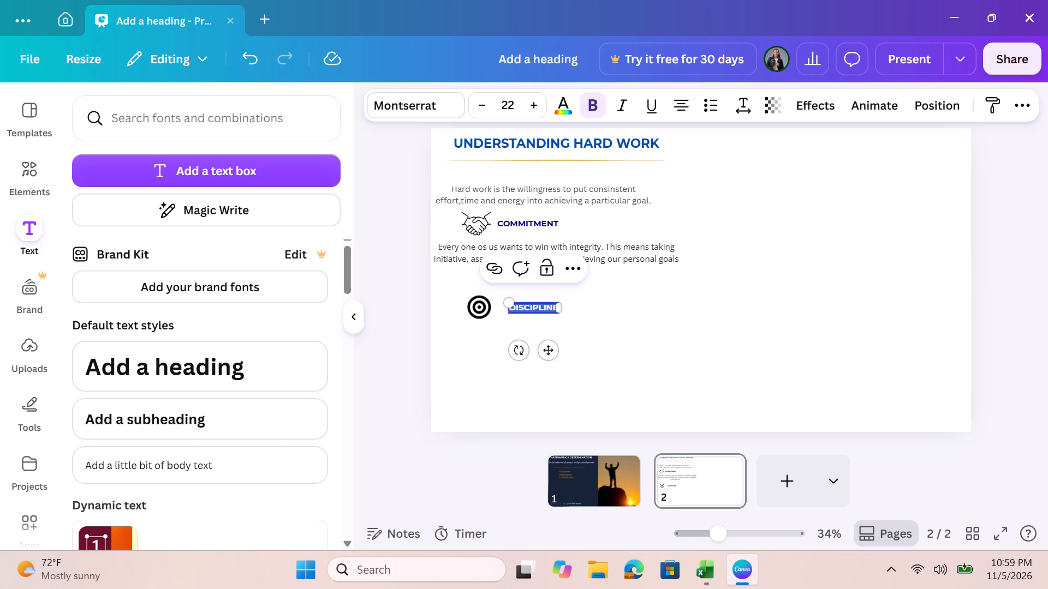
left_click(566, 104)
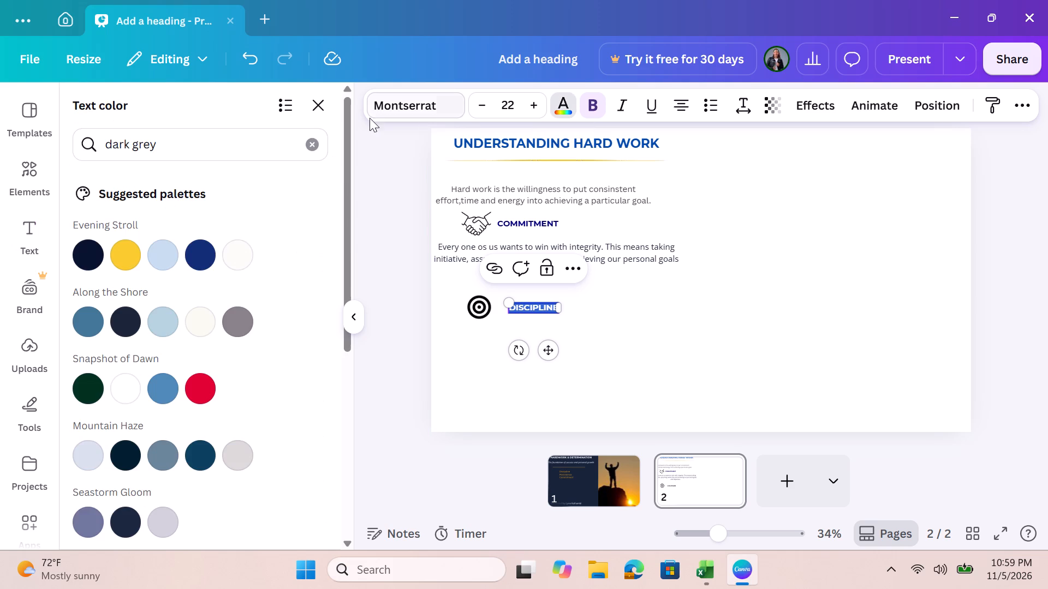
left_click(315, 138)
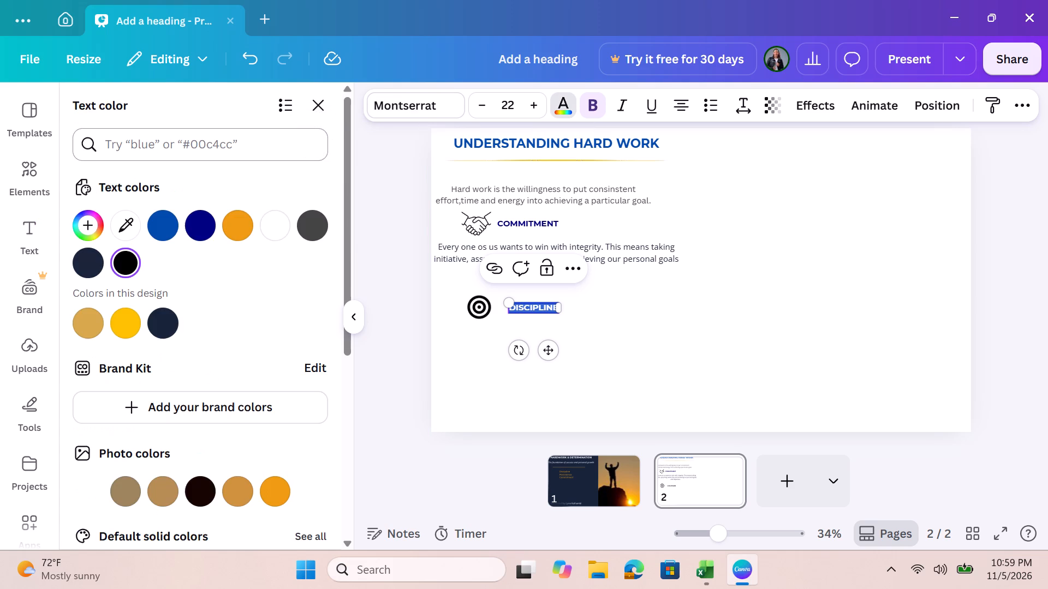
key("n")
key("a")
type("vy")
key("space")
left_click(226, 139)
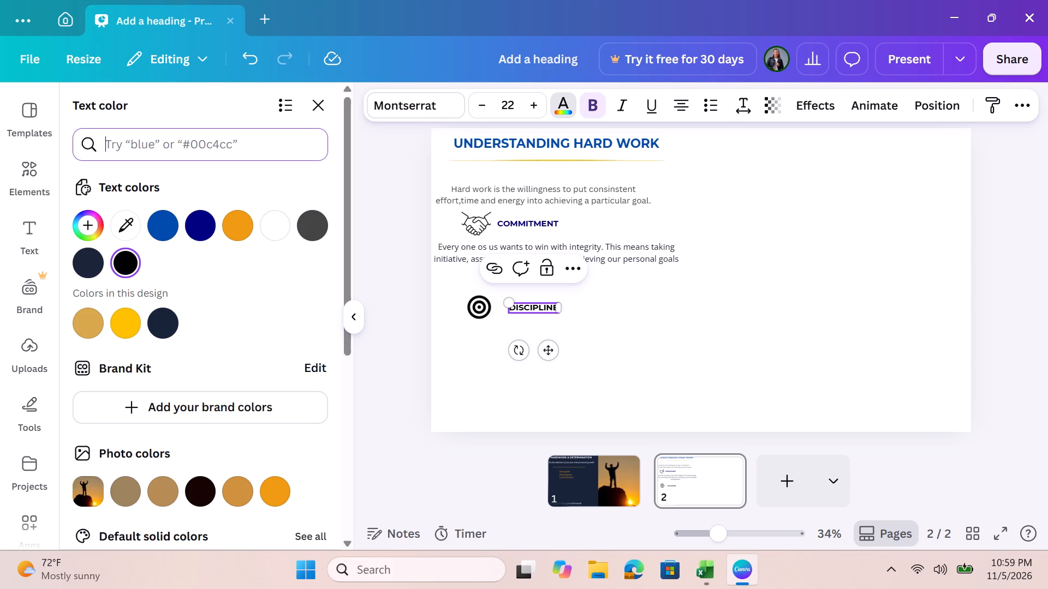
key("n")
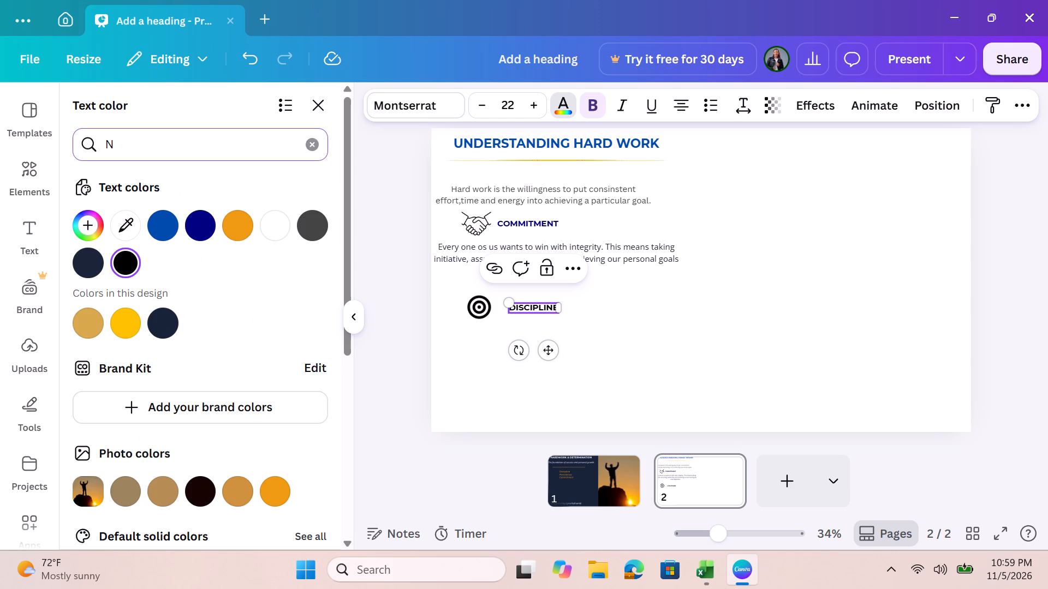
type("avy blue")
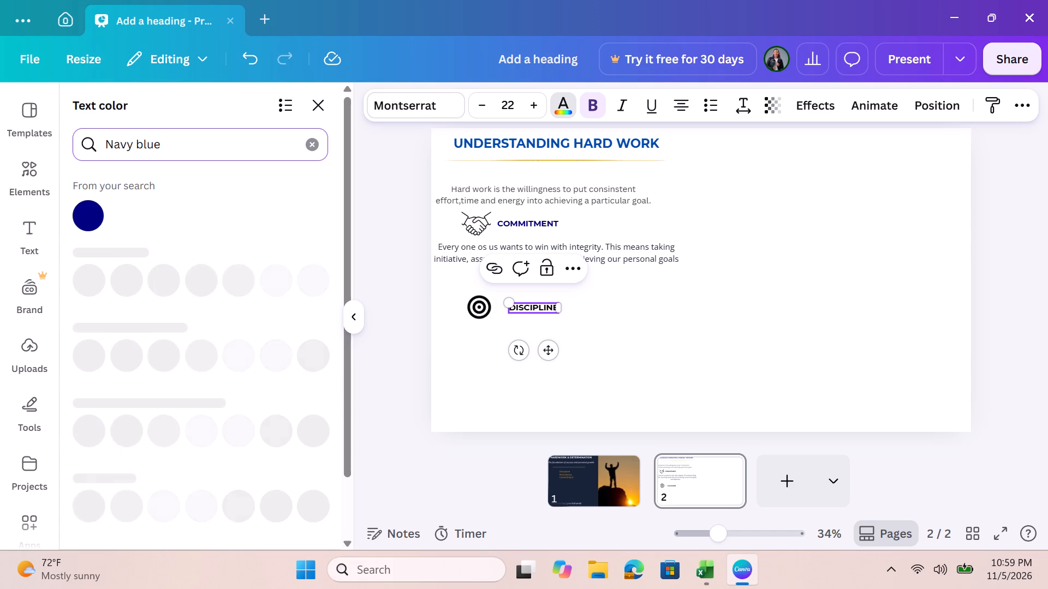
left_click(96, 212)
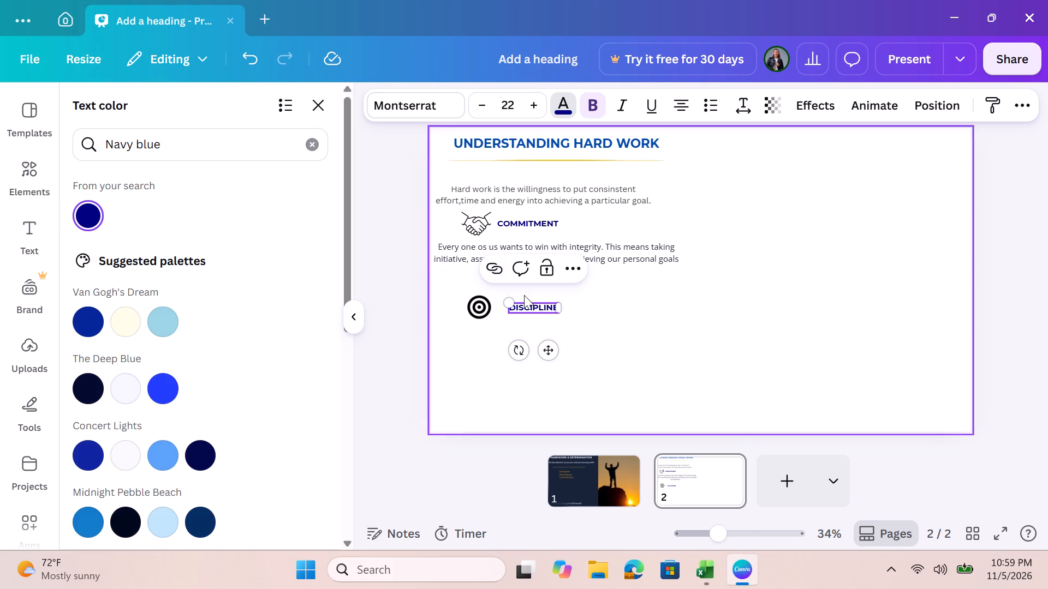
left_click(543, 310)
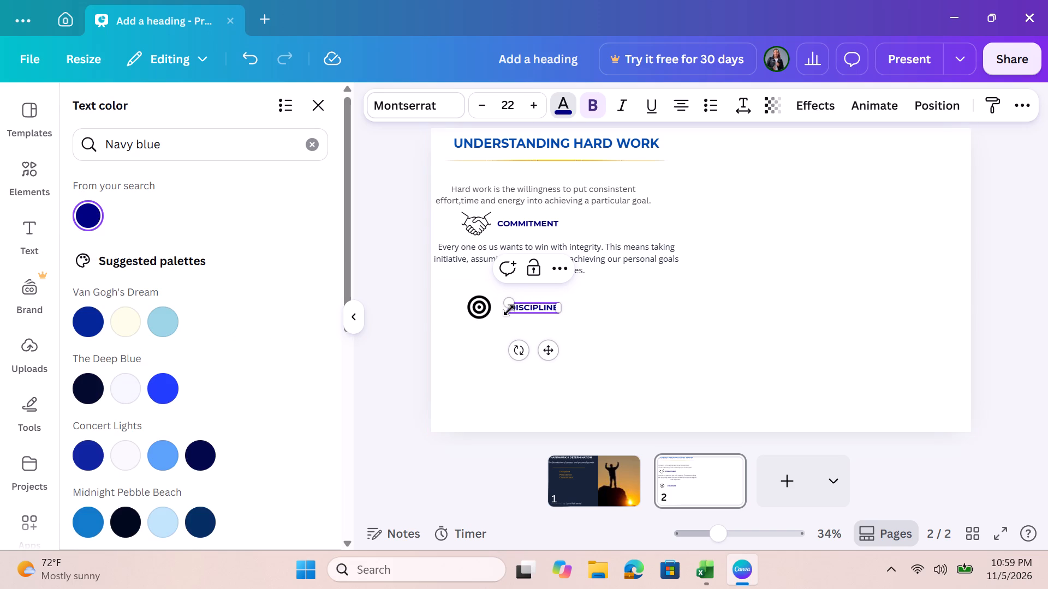
left_click(615, 289)
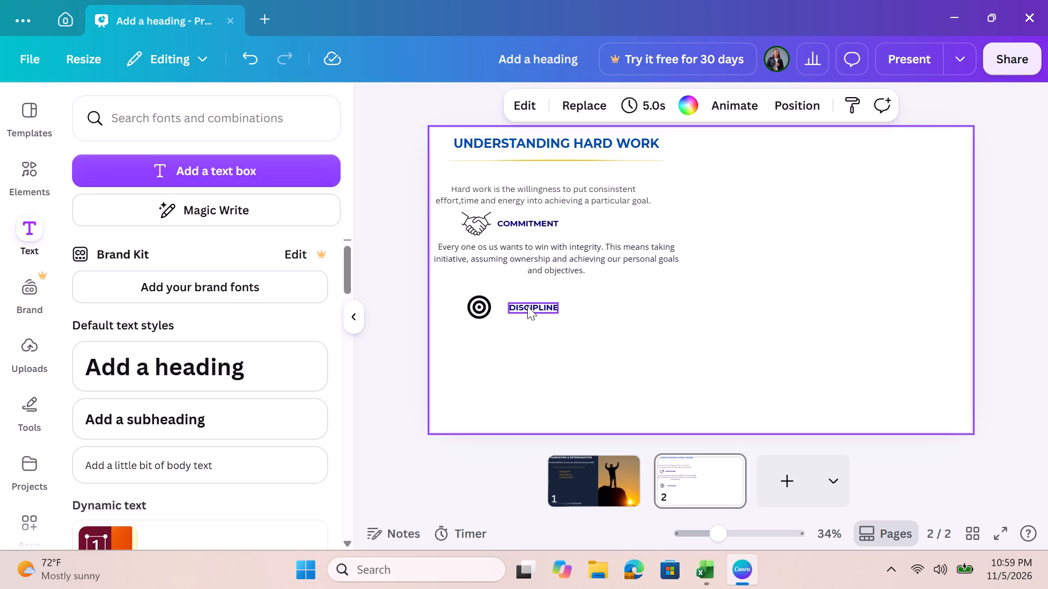
Move the DISCIPLINE subheading close beside the target icon and widen its text box slightly.
left_click_drag(517, 306, 504, 305)
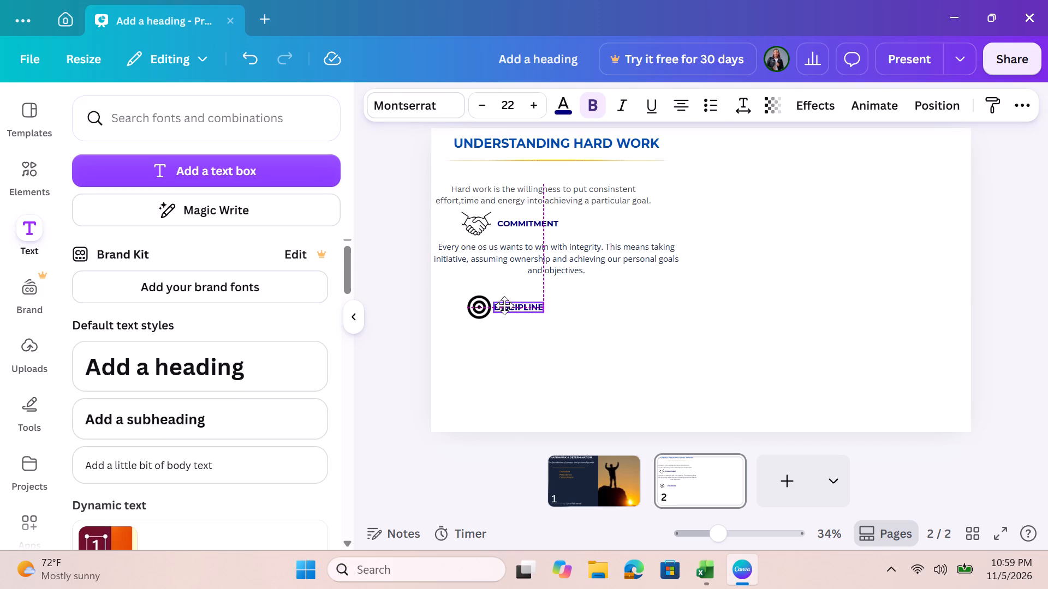
left_click_drag(504, 305, 506, 304)
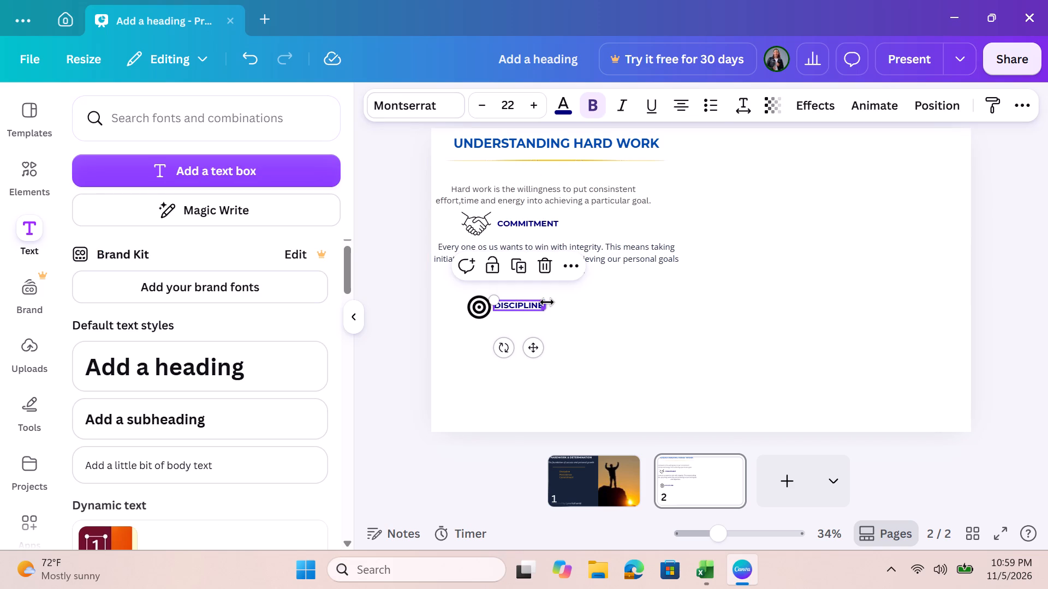
left_click_drag(547, 302, 557, 302)
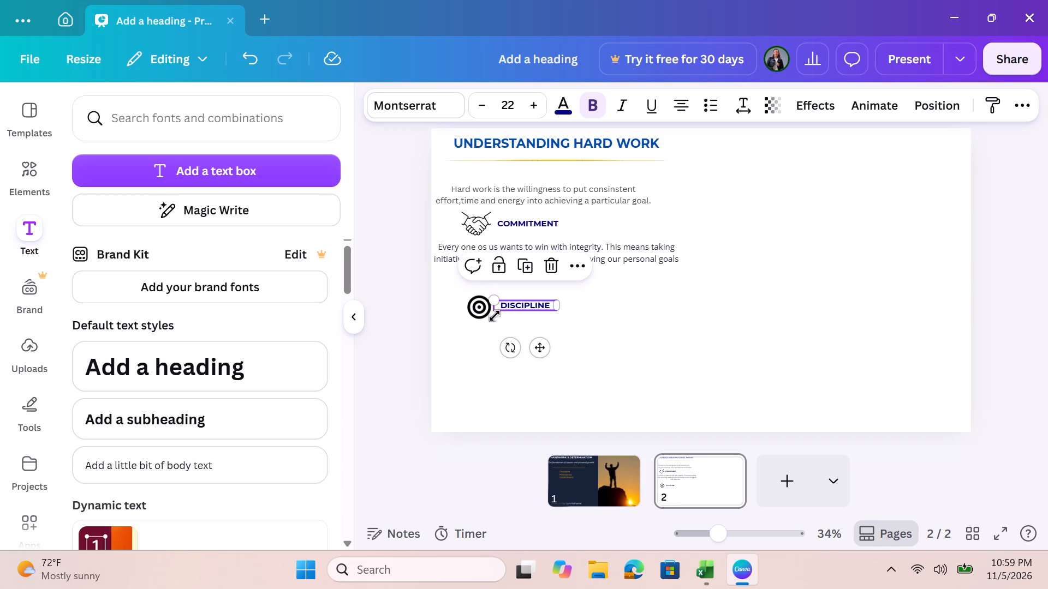
left_click(457, 338)
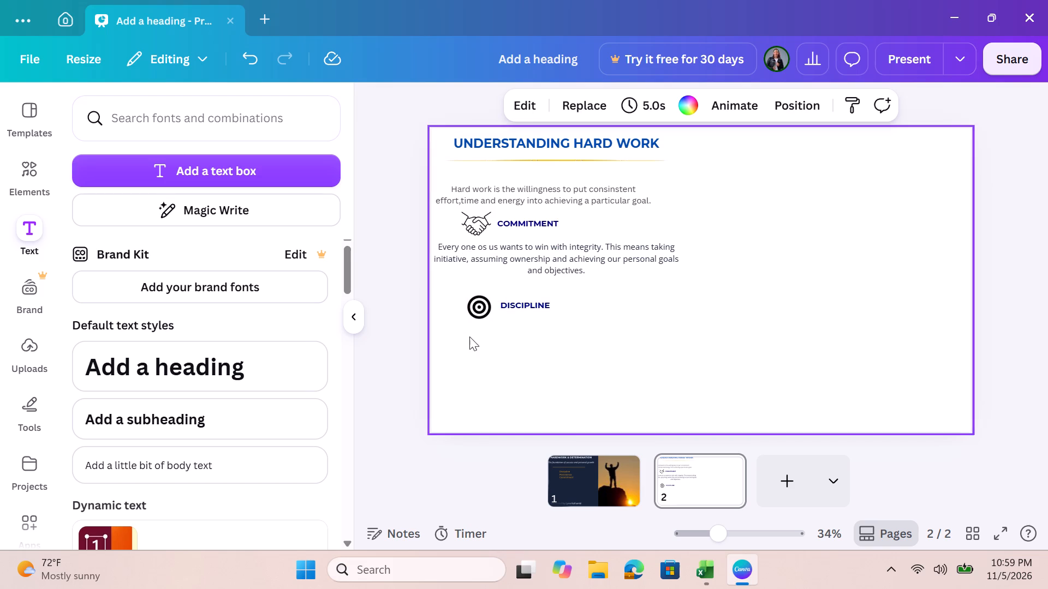
Add a body text box and position it beneath the target icon and DISCIPLINE subheading, within the slide's edge.
left_click(150, 454)
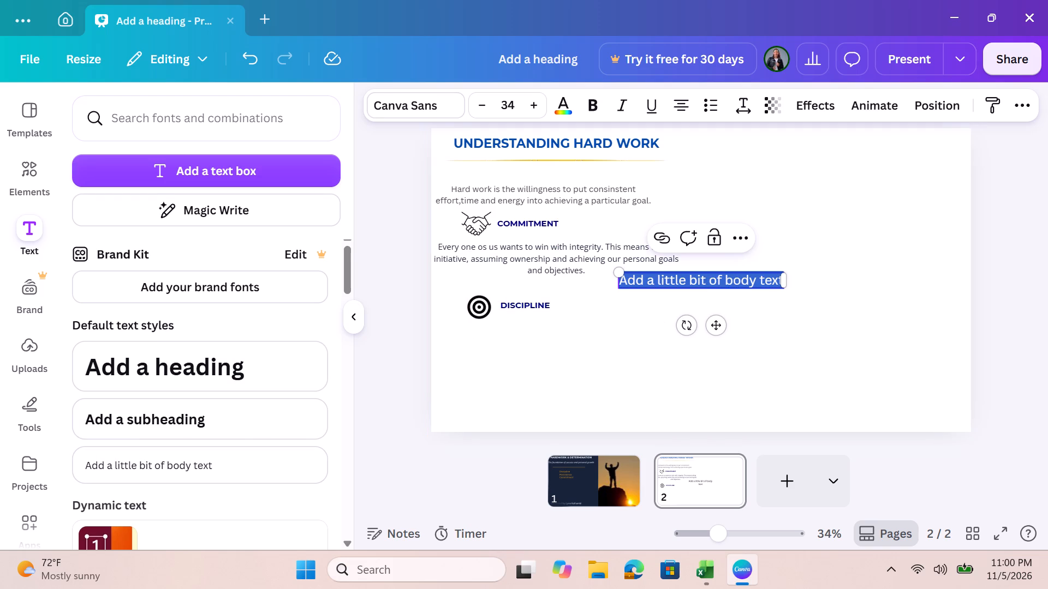
left_click_drag(731, 289, 596, 362)
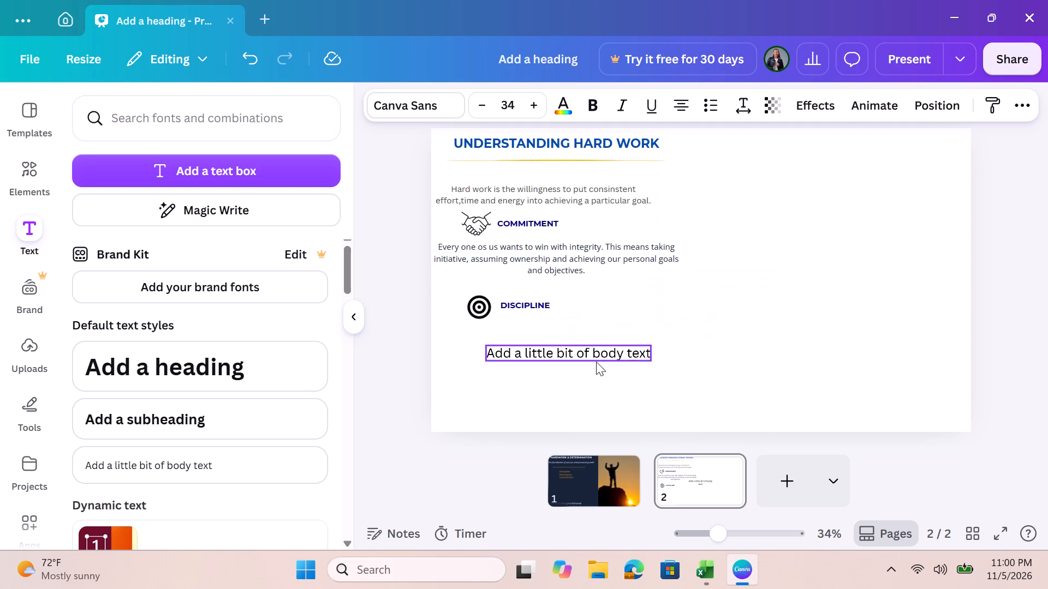
left_click_drag(596, 362, 551, 359)
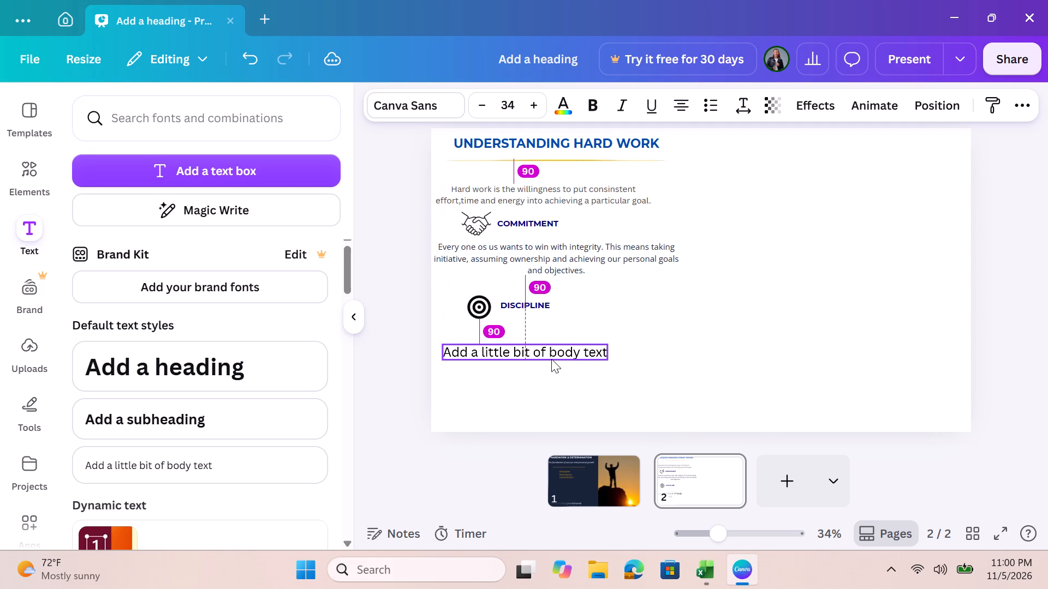
left_click_drag(551, 359, 556, 362)
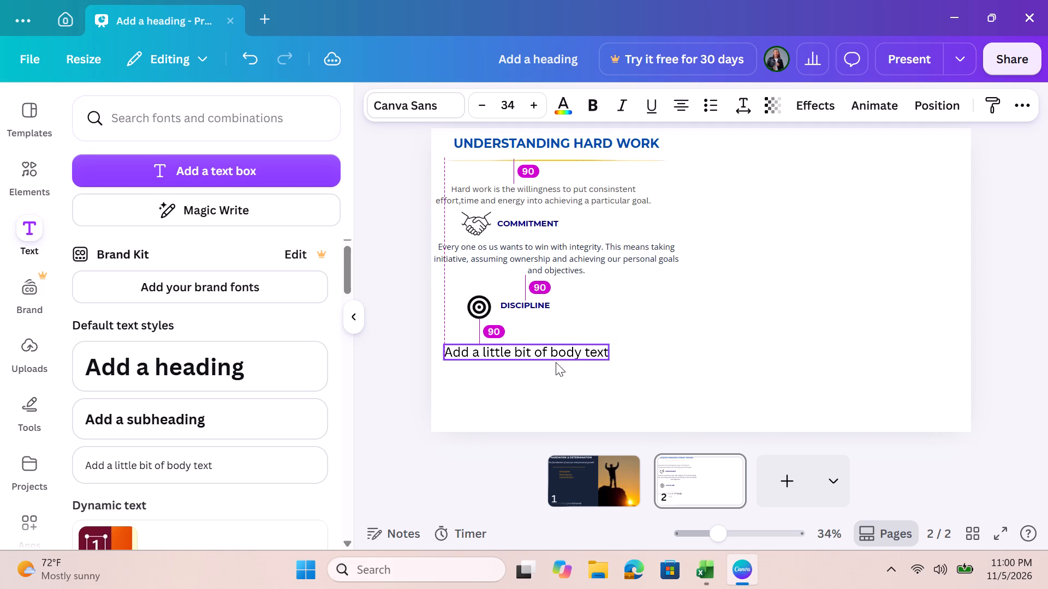
left_click_drag(556, 362, 530, 362)
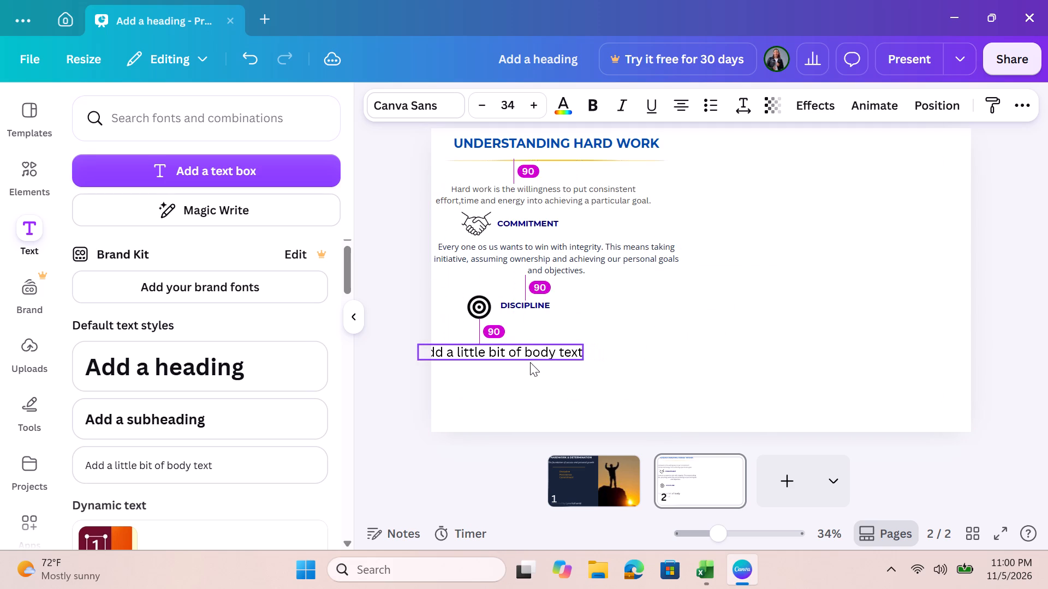
left_click_drag(530, 362, 574, 363)
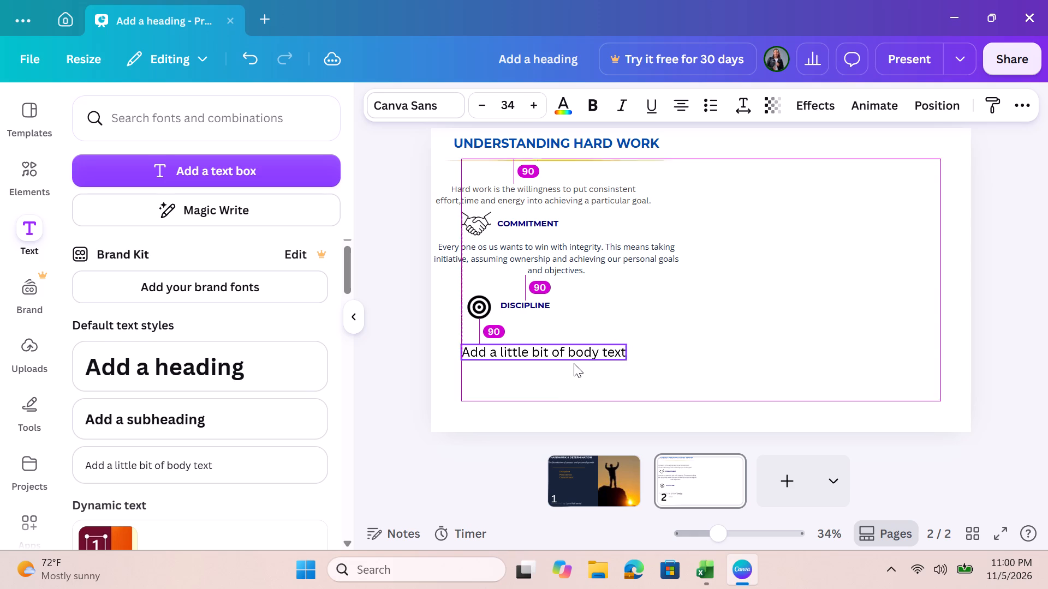
left_click_drag(574, 363, 555, 363)
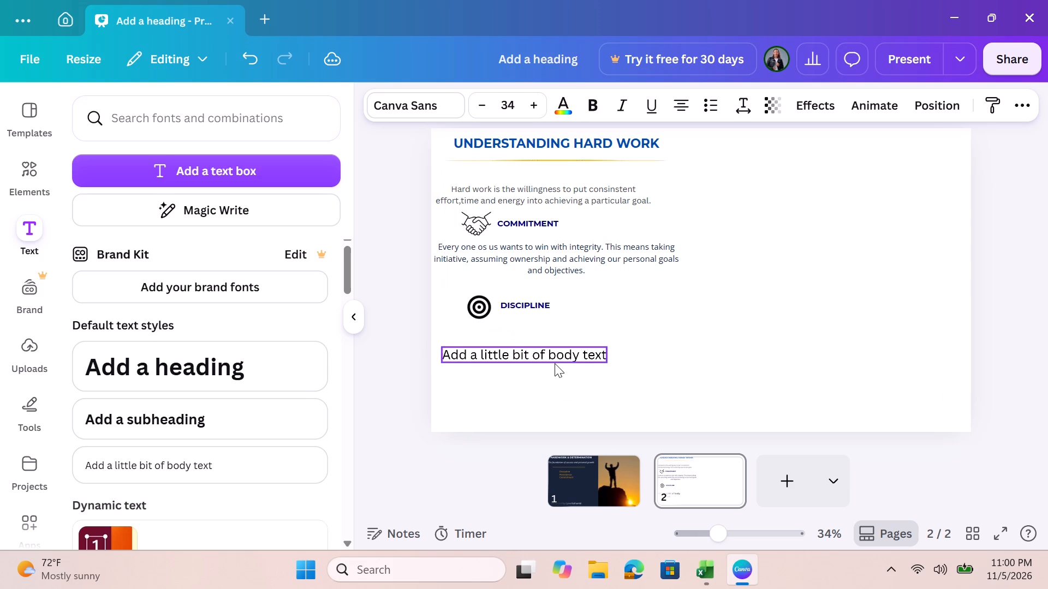
left_click_drag(555, 363, 555, 364)
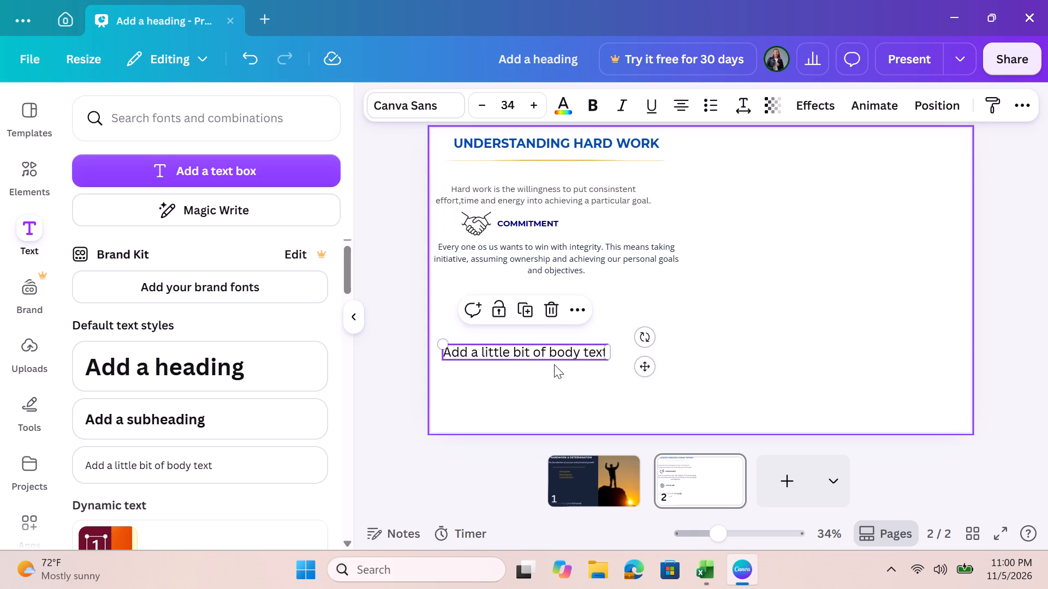
Clear the placeholder text from the new body text box below DISCIPLINE.
left_click(550, 353)
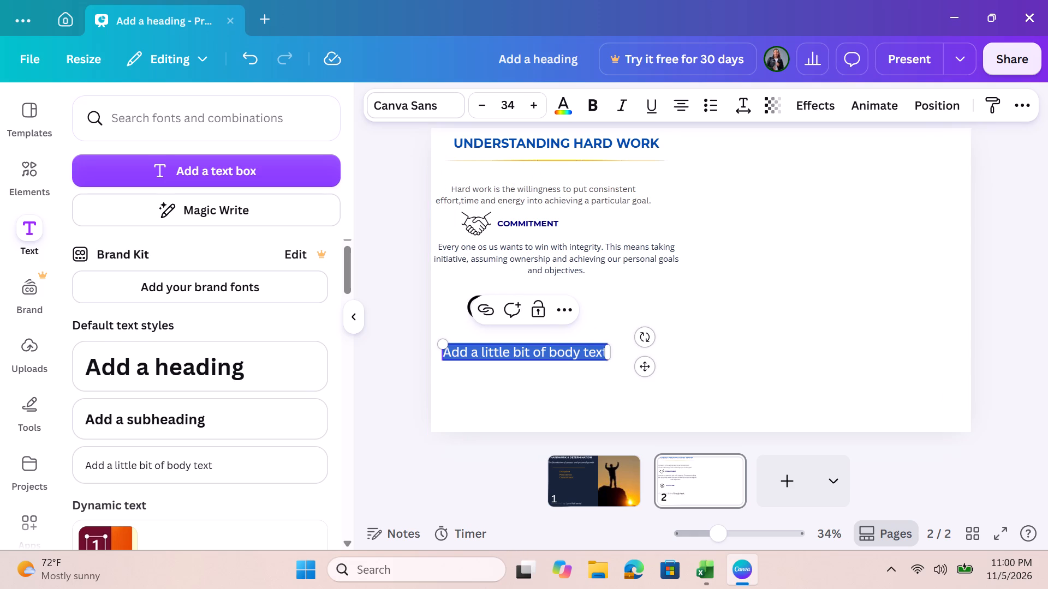
key("BackSpace")
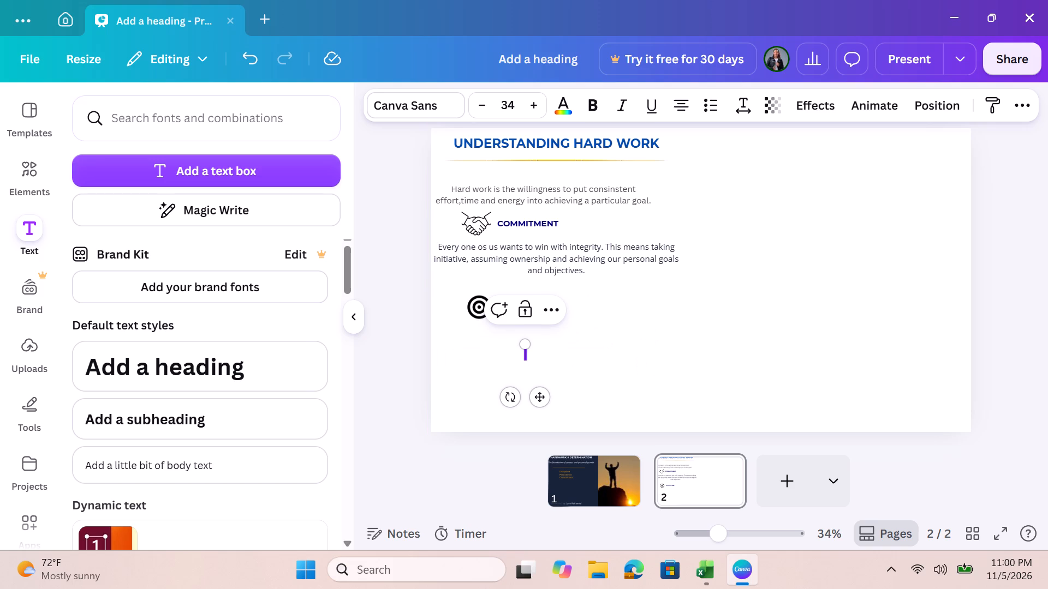
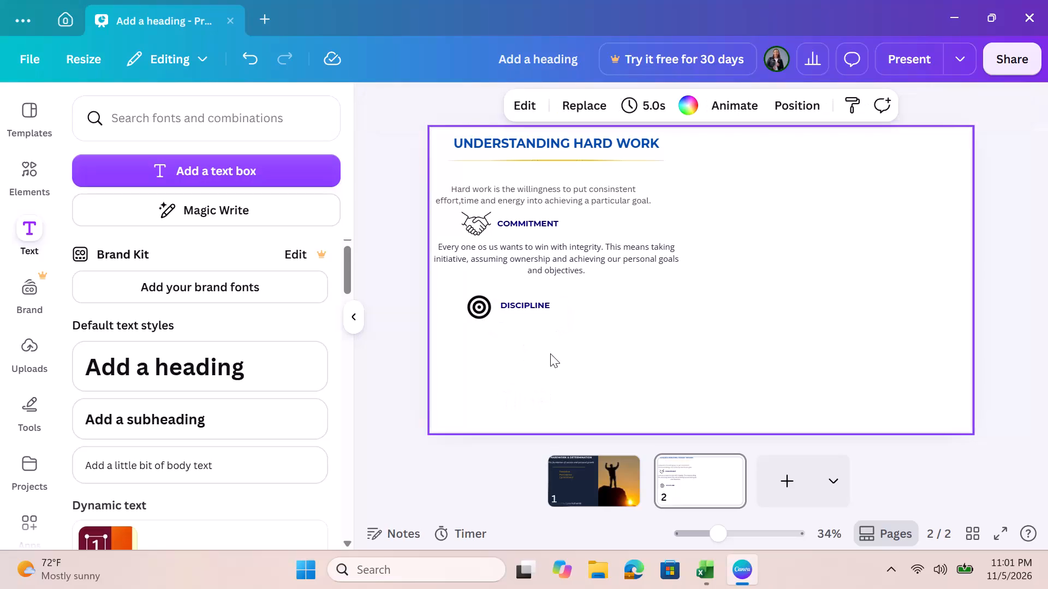
Add a new body text box and position it directly beneath the target icon and DISCIPLINE subheading, near the slide's edge.
left_click(531, 348)
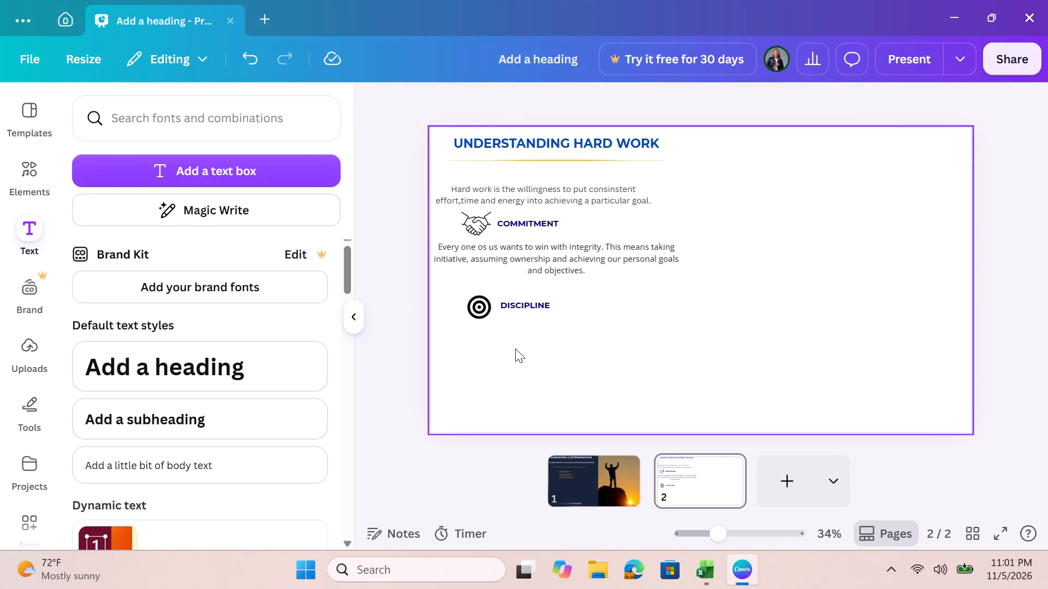
left_click(515, 348)
left_click(177, 462)
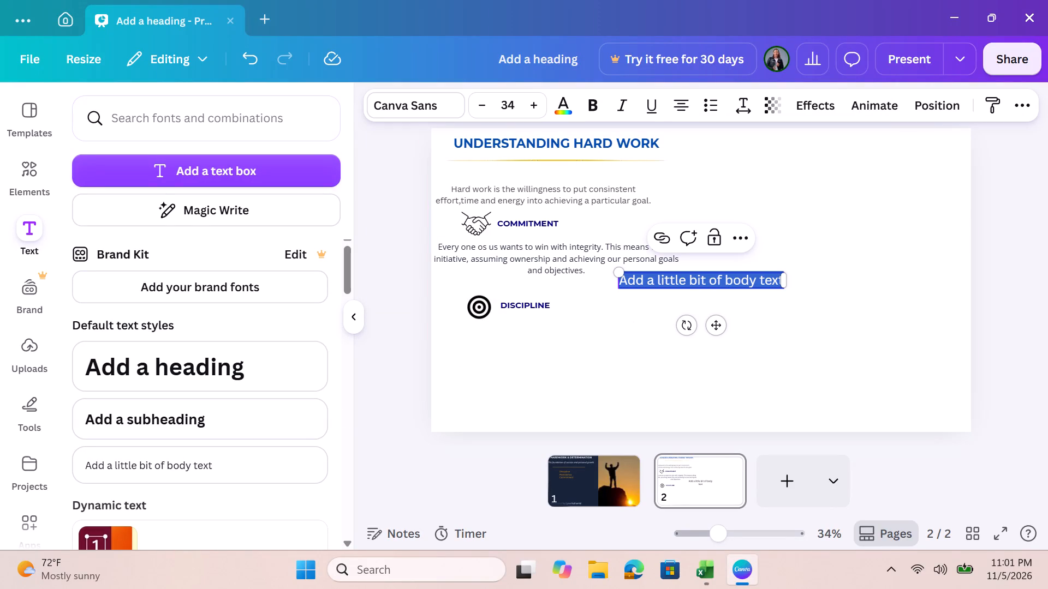
left_click_drag(699, 270, 698, 271)
left_click_drag(698, 271, 558, 340)
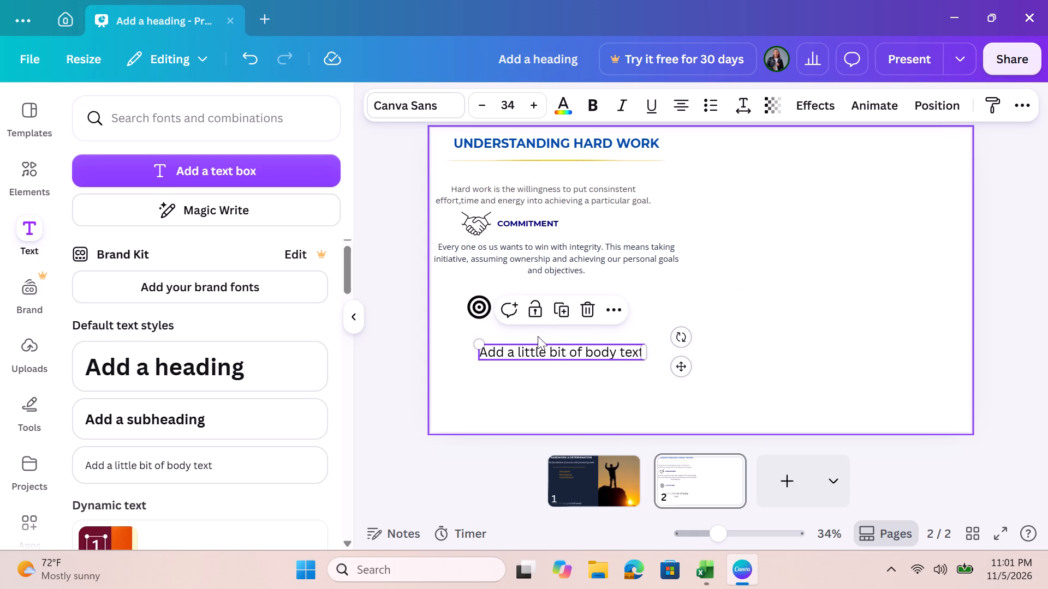
left_click(575, 345)
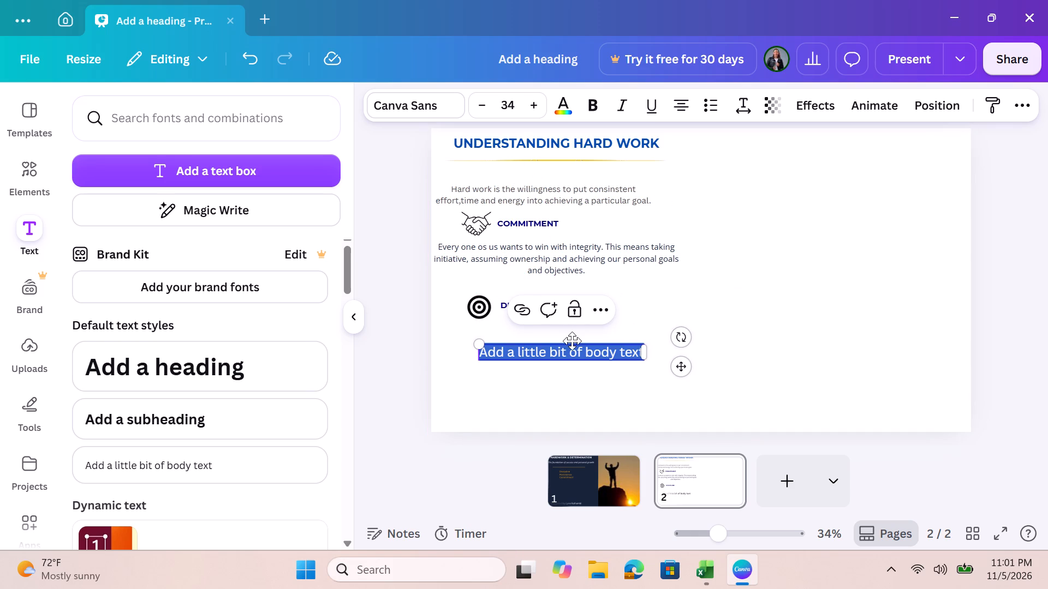
left_click_drag(565, 339, 563, 330)
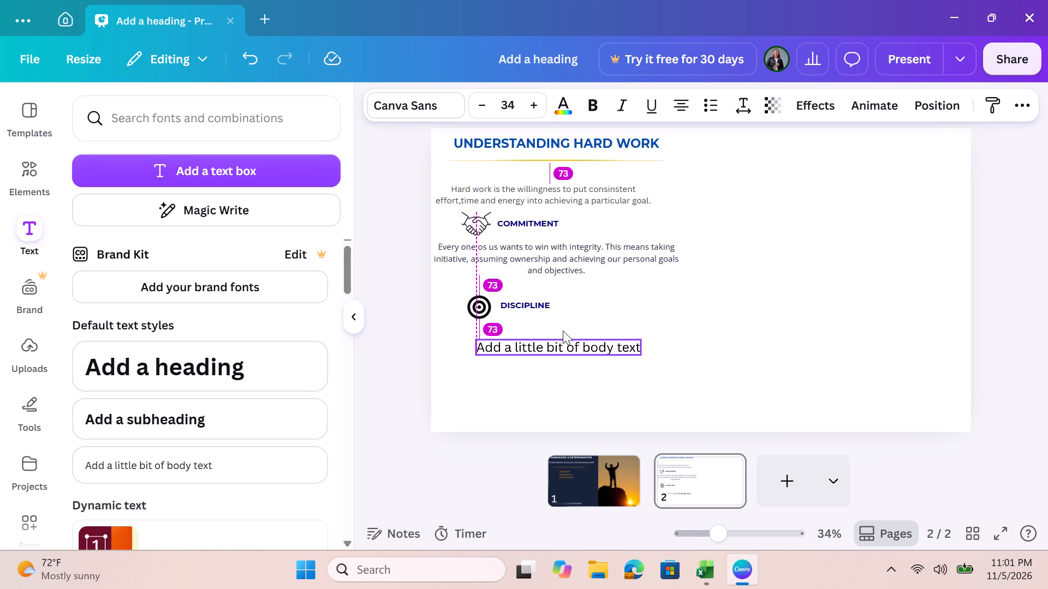
left_click_drag(563, 330, 551, 322)
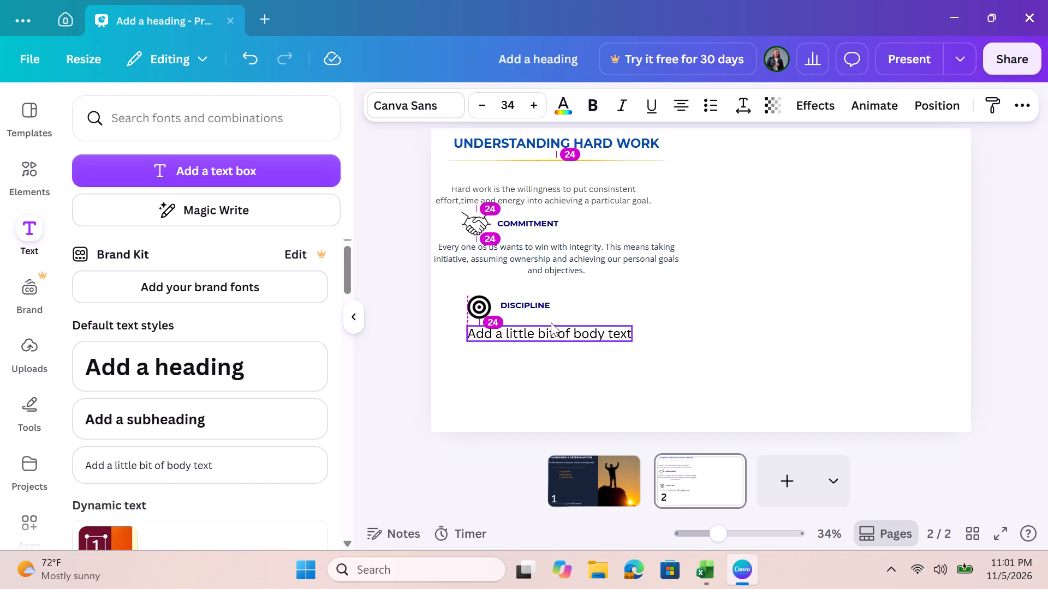
left_click_drag(551, 322, 535, 320)
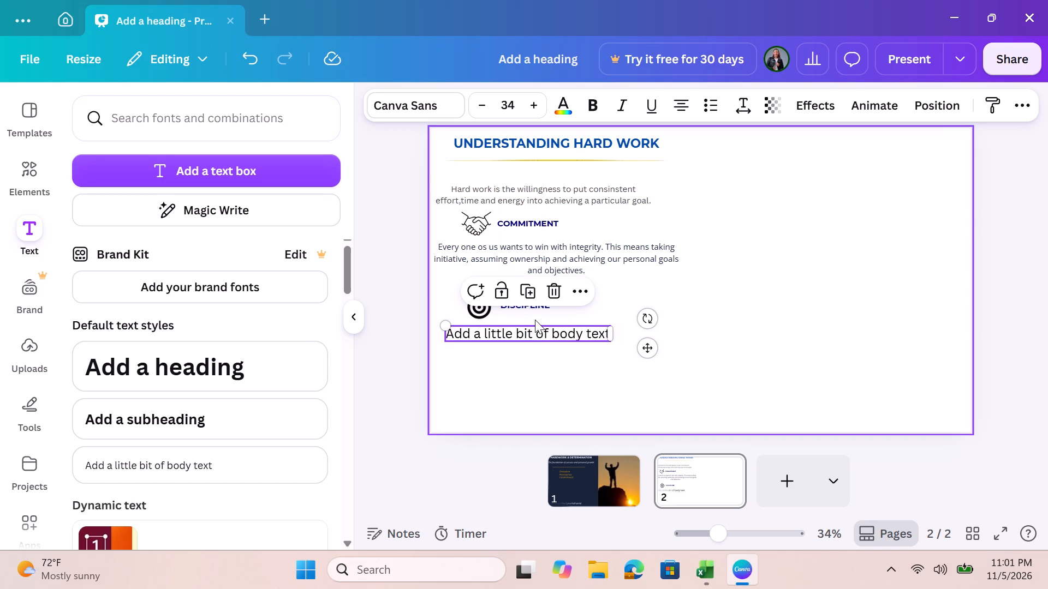
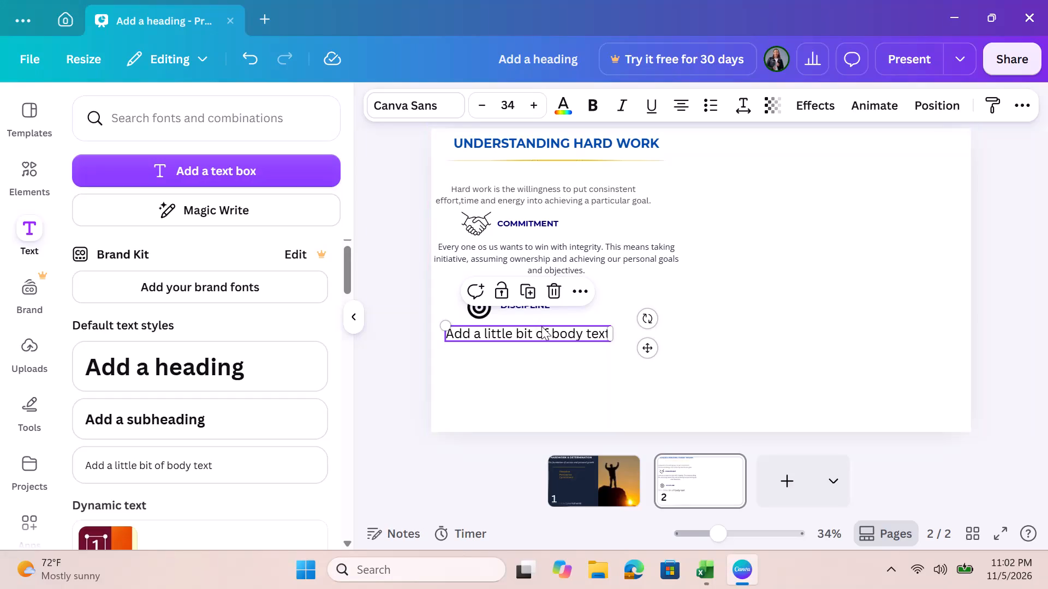
Replace the placeholder body text beneath DISCIPLINE with "Motivation gets you started, but discipline keeps you going".
left_click(541, 326)
left_click(541, 326)
key("BackSpace")
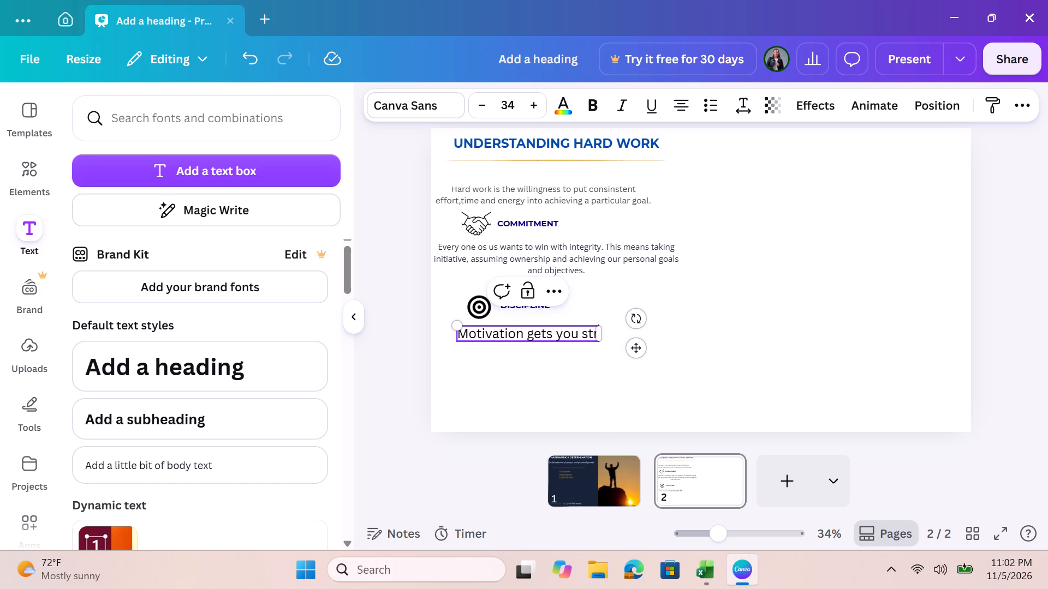
key("BackSpace")
type("arted")
key("space")
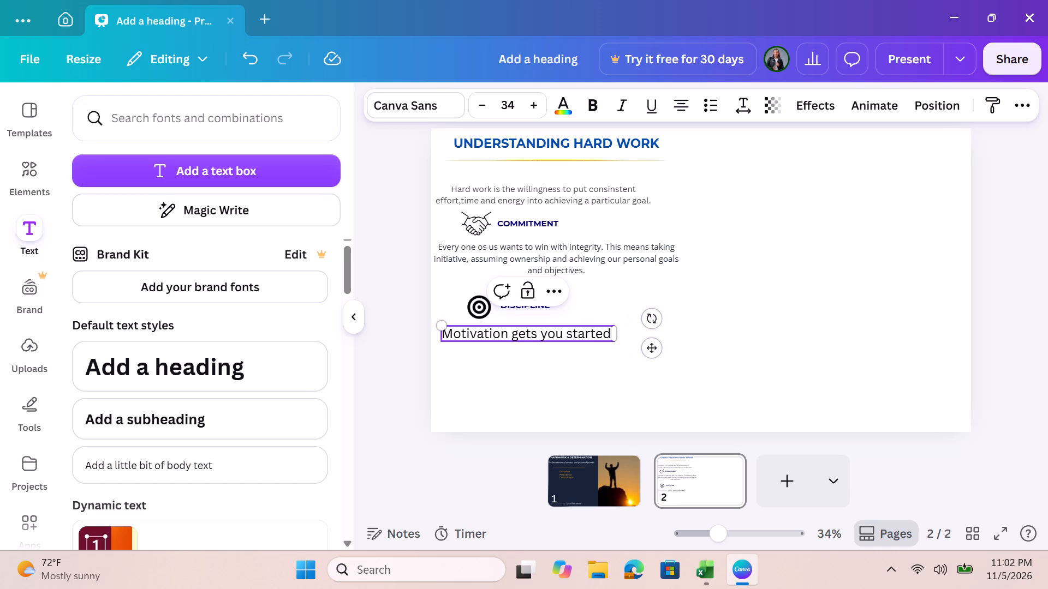
key("BackSpace")
type(",")
key("space")
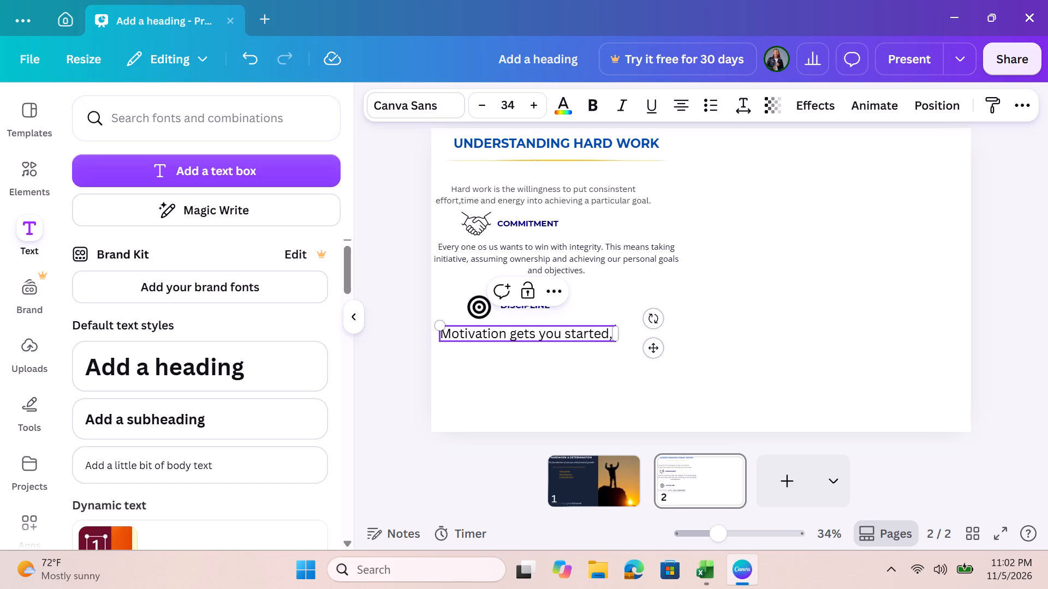
type("but")
key("space")
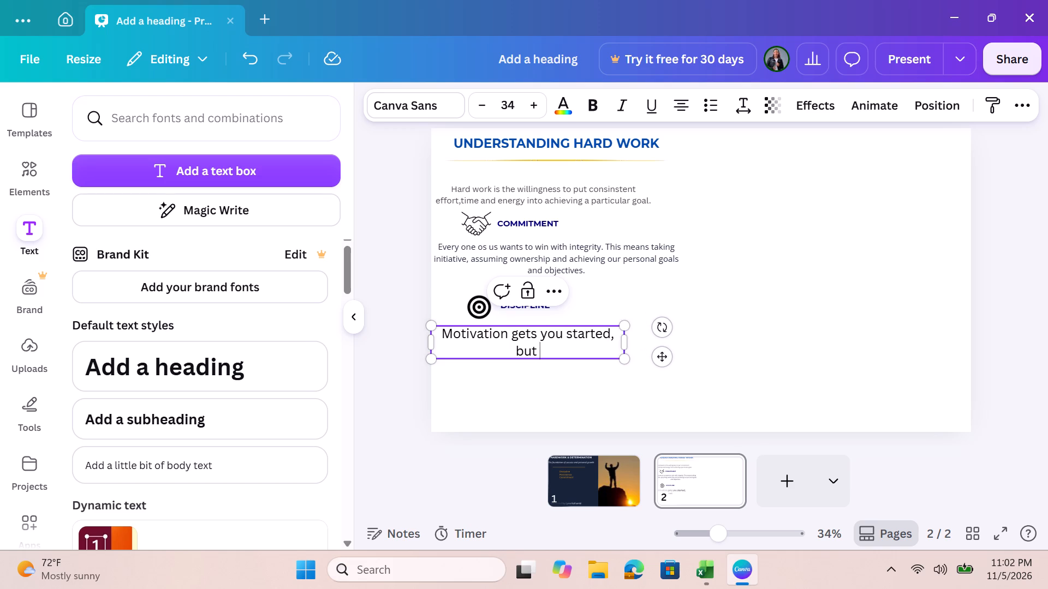
type("aiscipline")
key("space")
left_click(518, 352)
key("BackSpace")
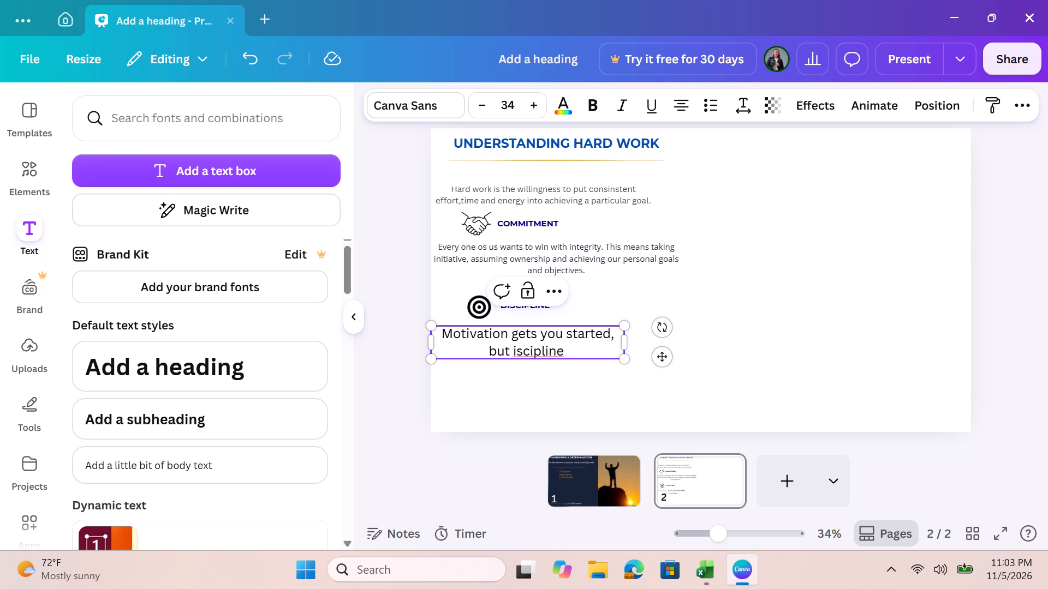
key("d")
left_click(571, 350)
type("keeps you going")
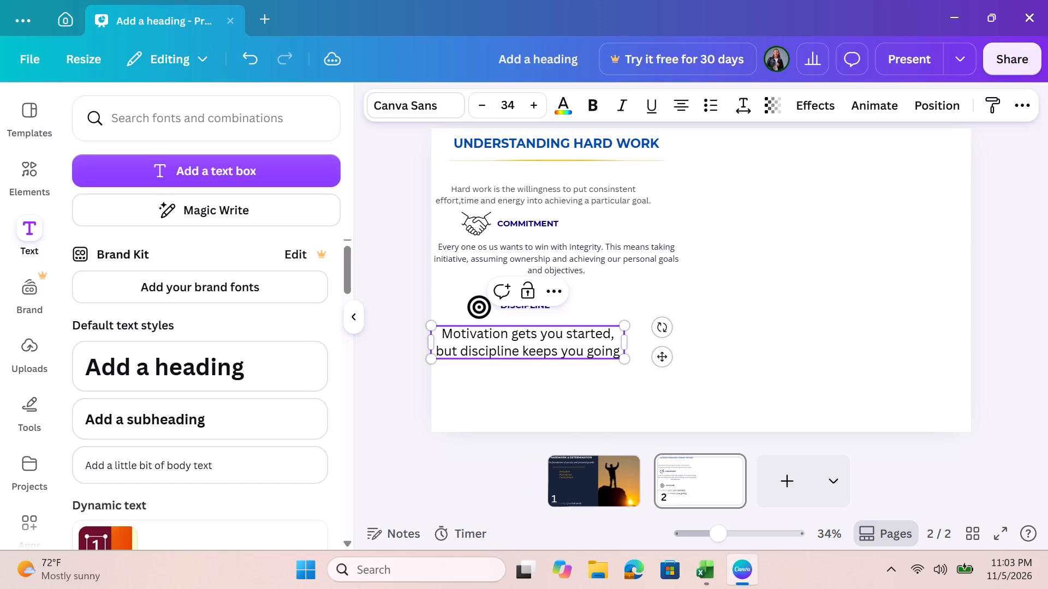
Reduce the font size of the DISCIPLINE body text to 21.
triple_click(482, 105)
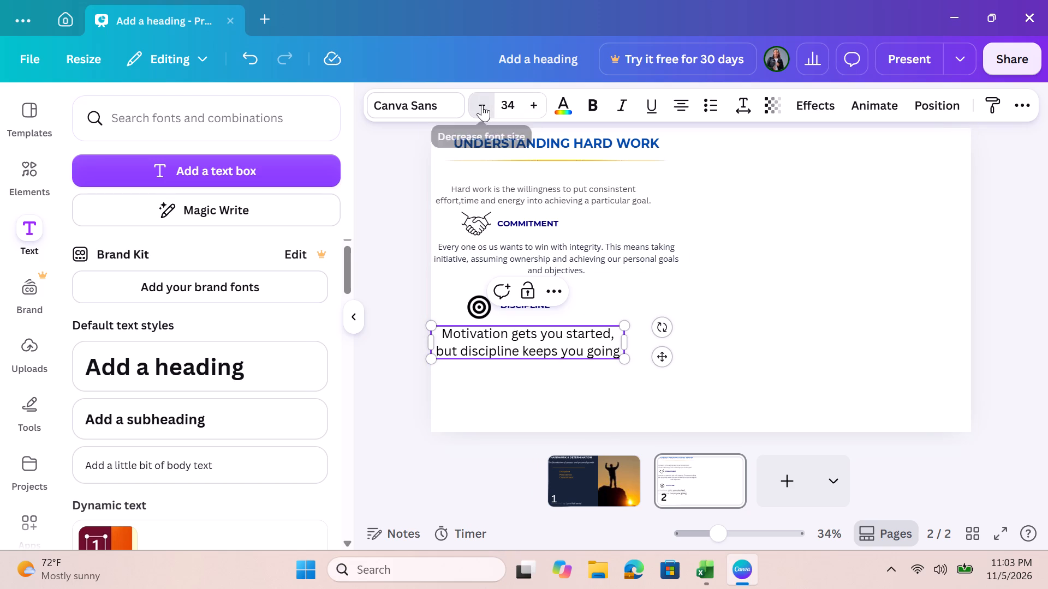
triple_click(482, 105)
triple_click(482, 105)
double_click(482, 105)
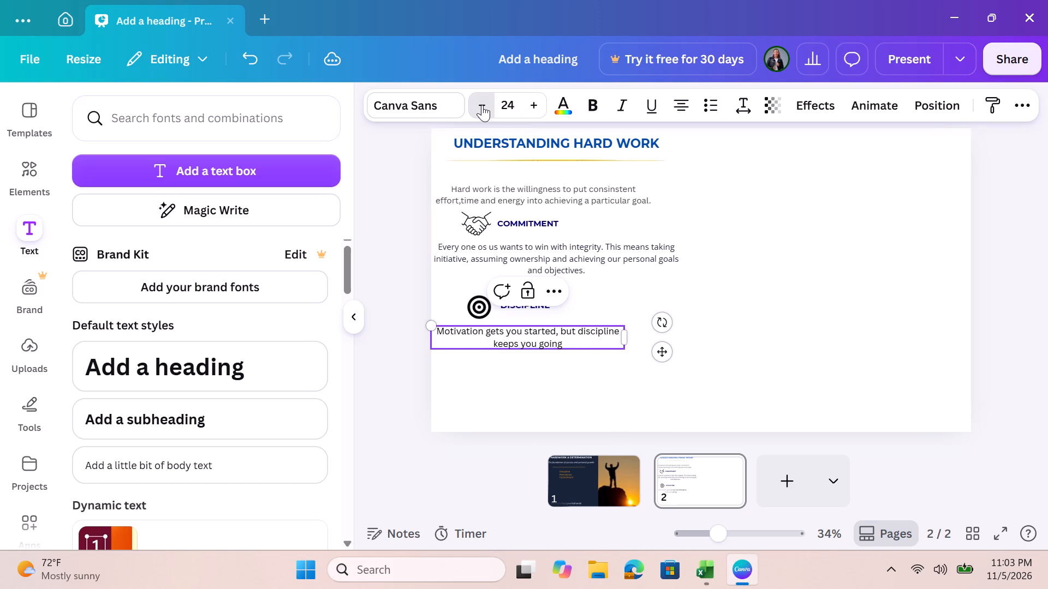
double_click(482, 105)
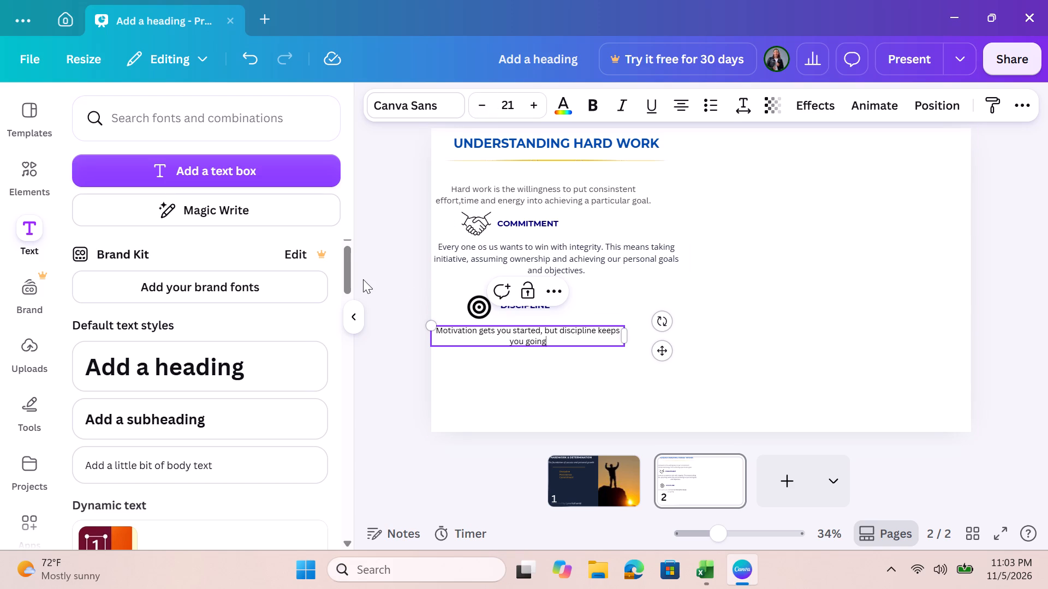
End the DISCIPLINE body sentence with a period and continue with "One should be able to control their actions".
key("period")
key("space")
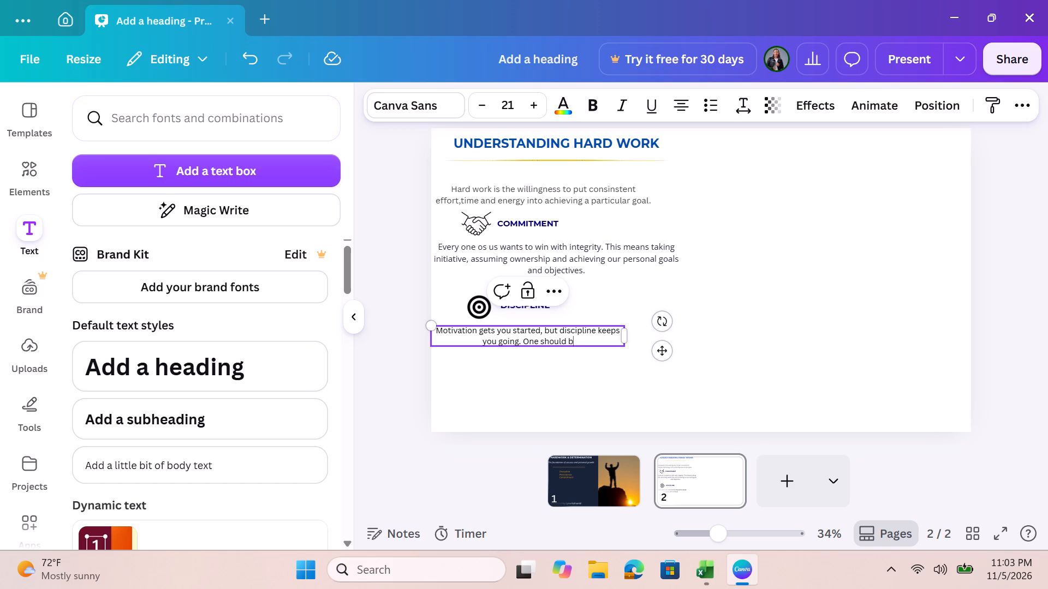
type("ablr")
key("BackSpace")
type("e to control")
key("space")
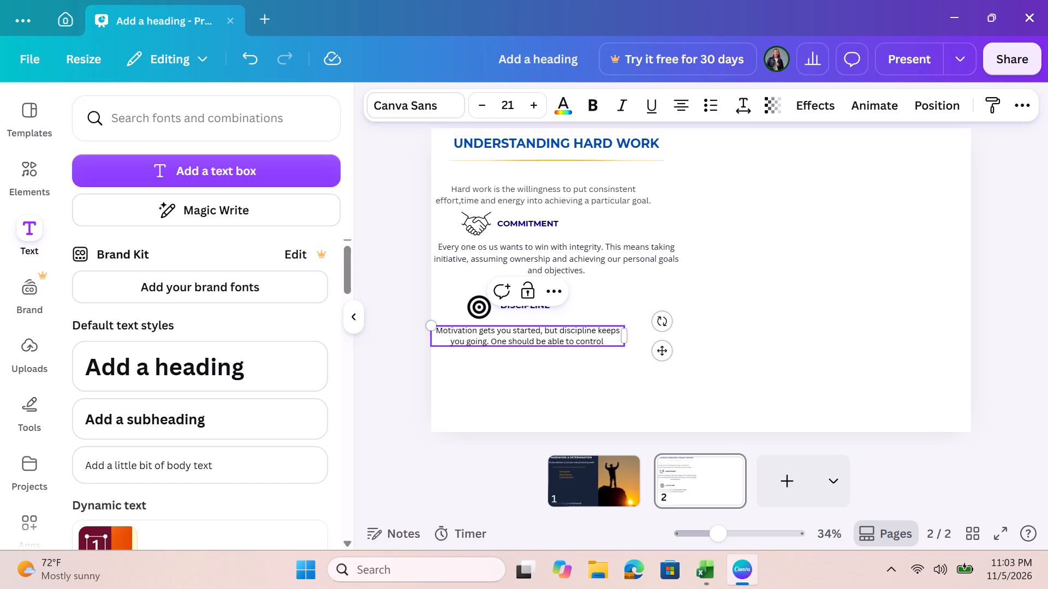
type("their")
key("space")
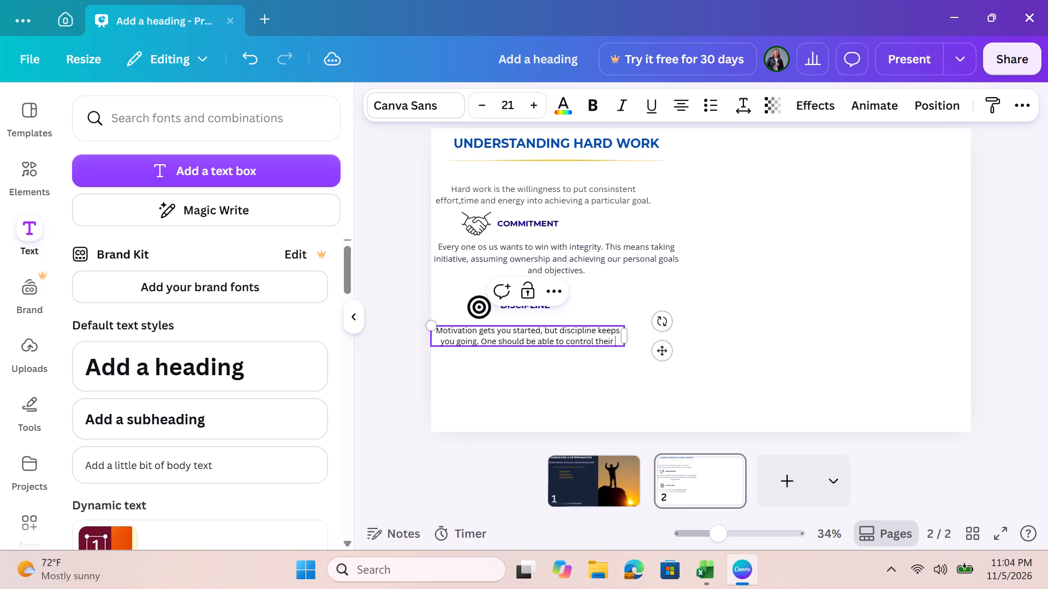
type("ac")
type("tions")
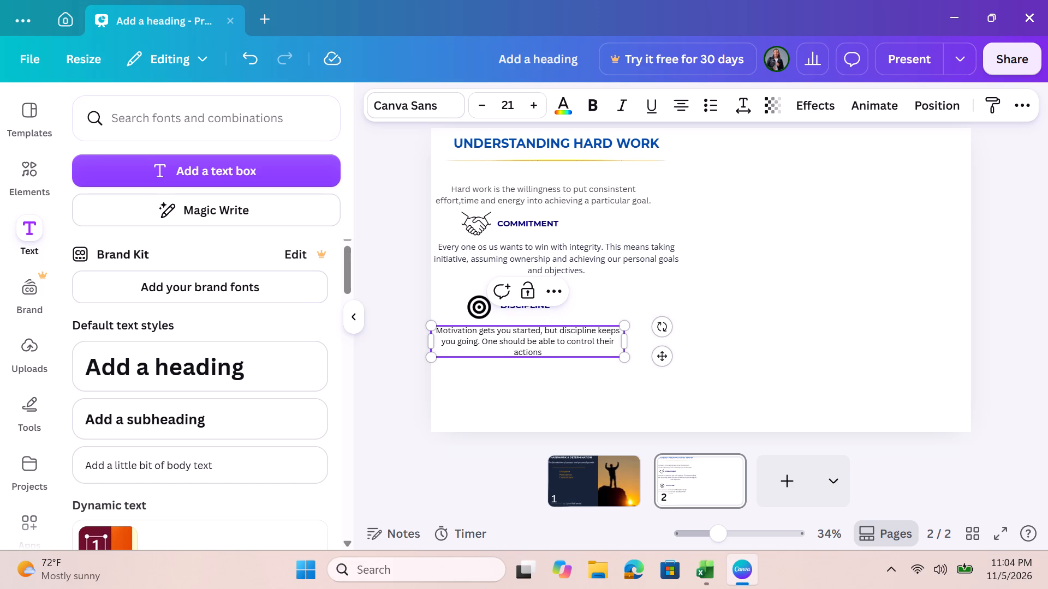
Continue the DISCIPLINE body text with ", manage time and remain committed to their goals".
key("comma")
key("space")
type("mana")
type("ge")
key("space")
type("th")
key("e")
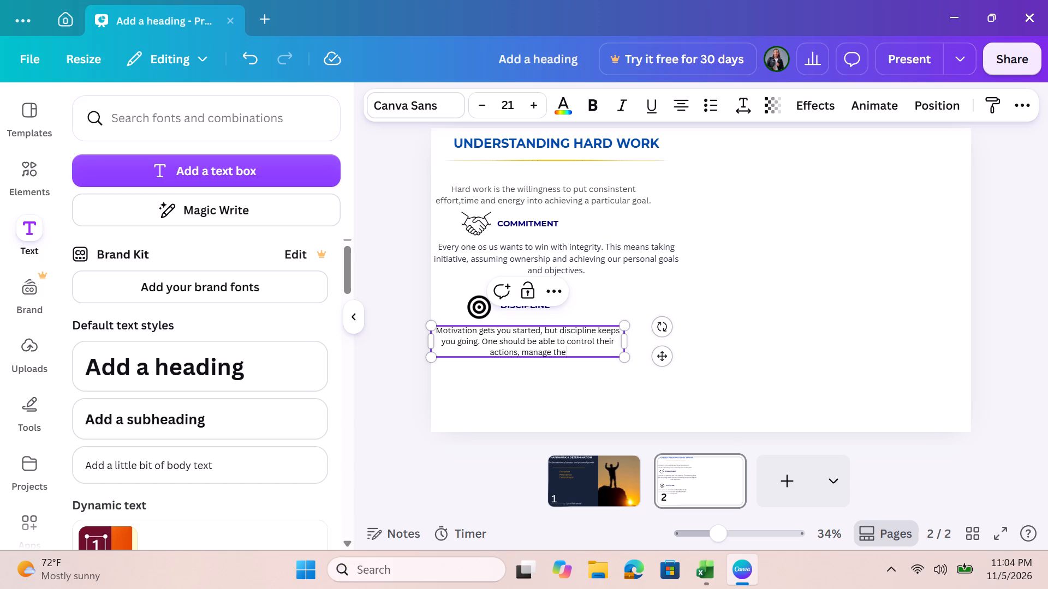
key("BackSpace")
key("BackSpace")
key("BackSpace")
type("time and")
key("space")
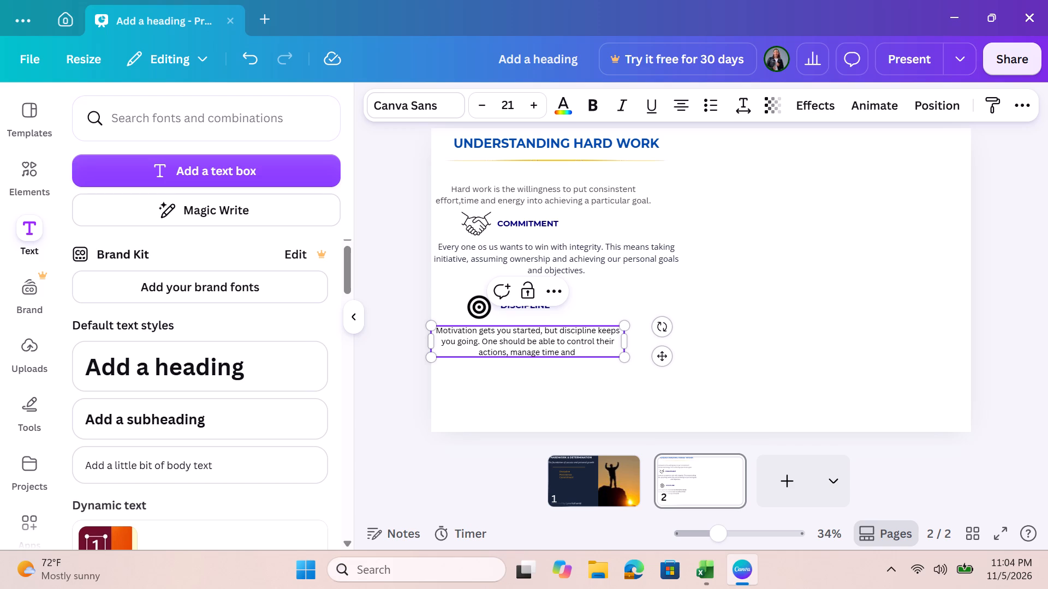
type("remain committed to")
key("space")
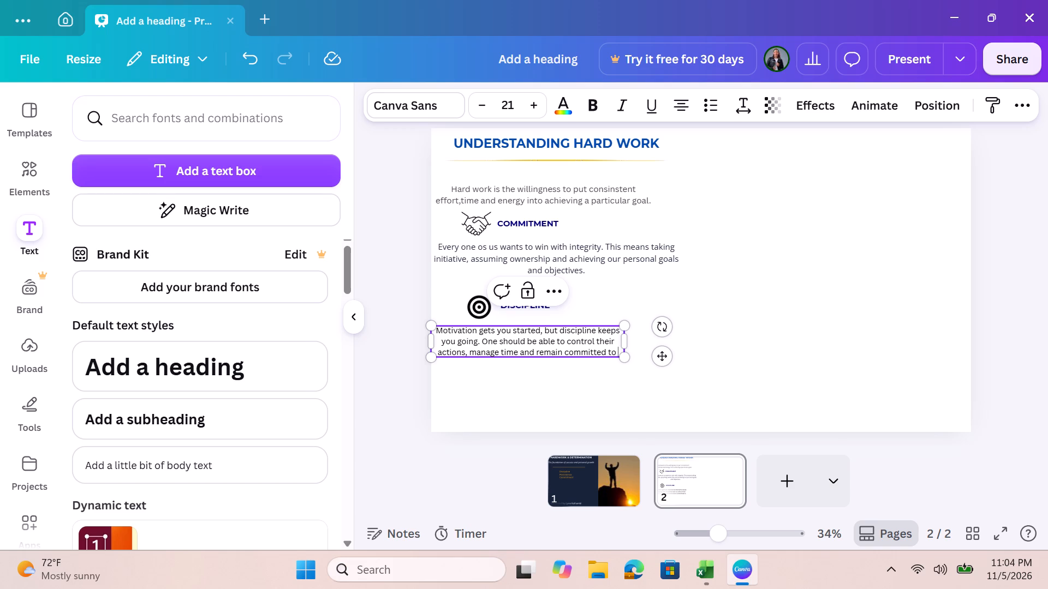
type("th")
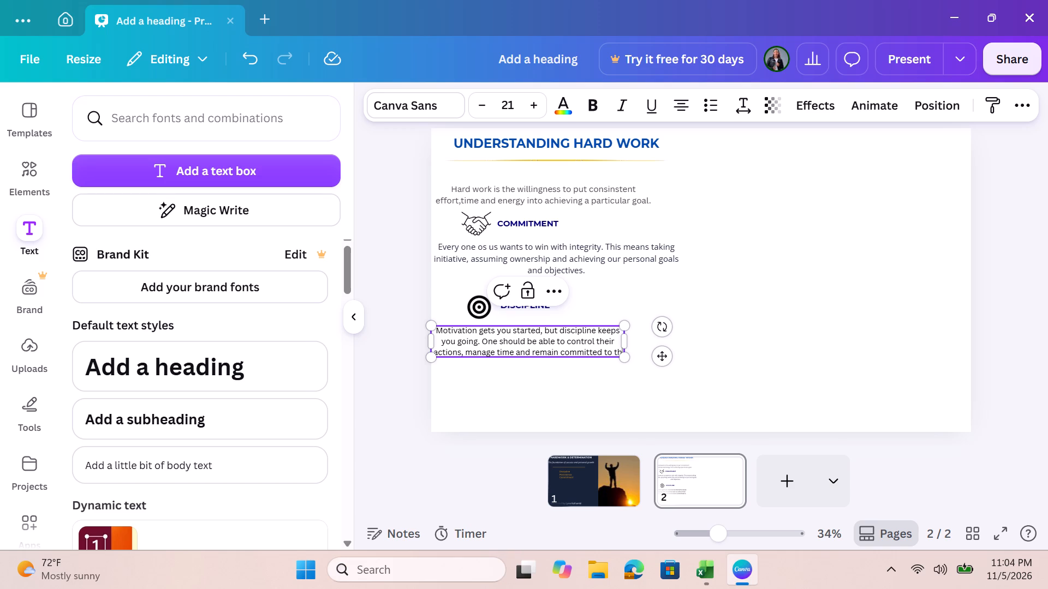
type("eir")
key("space")
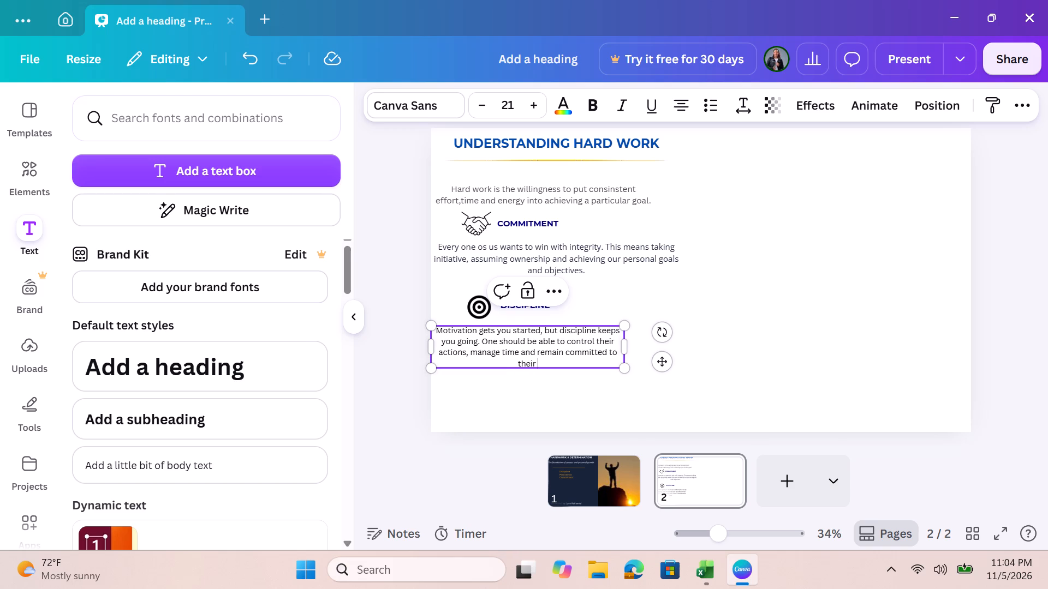
type("gi")
key("BackSpace")
key("0")
key("BackSpace")
type("oals")
Finish the second sentence of the DISCIPLINE body text with ", even when things become difficult.".
type(", even")
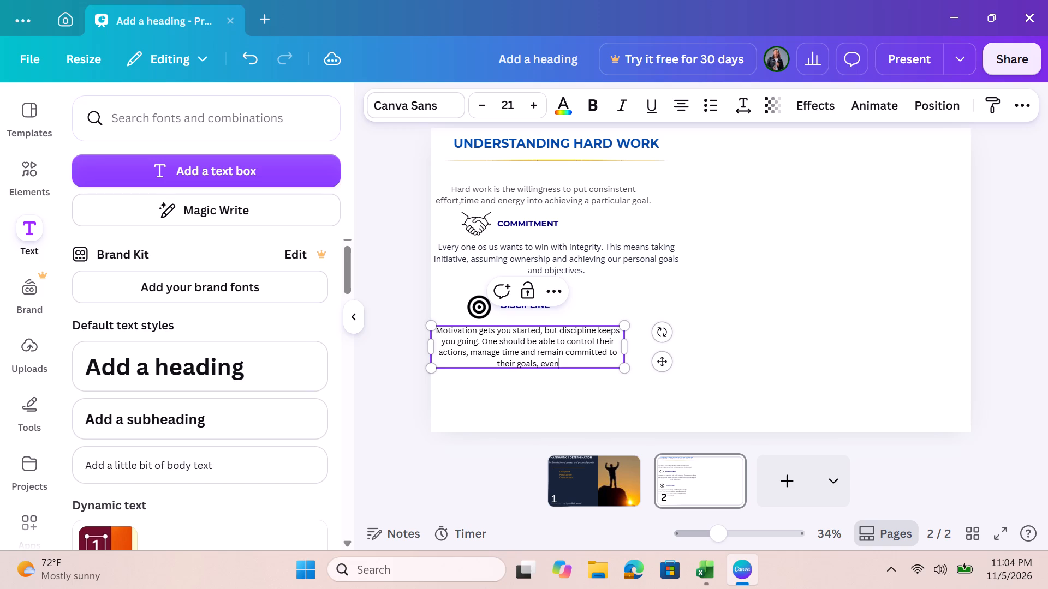
key("space")
type("when things become diffici")
key("BackSpace")
type("ult")
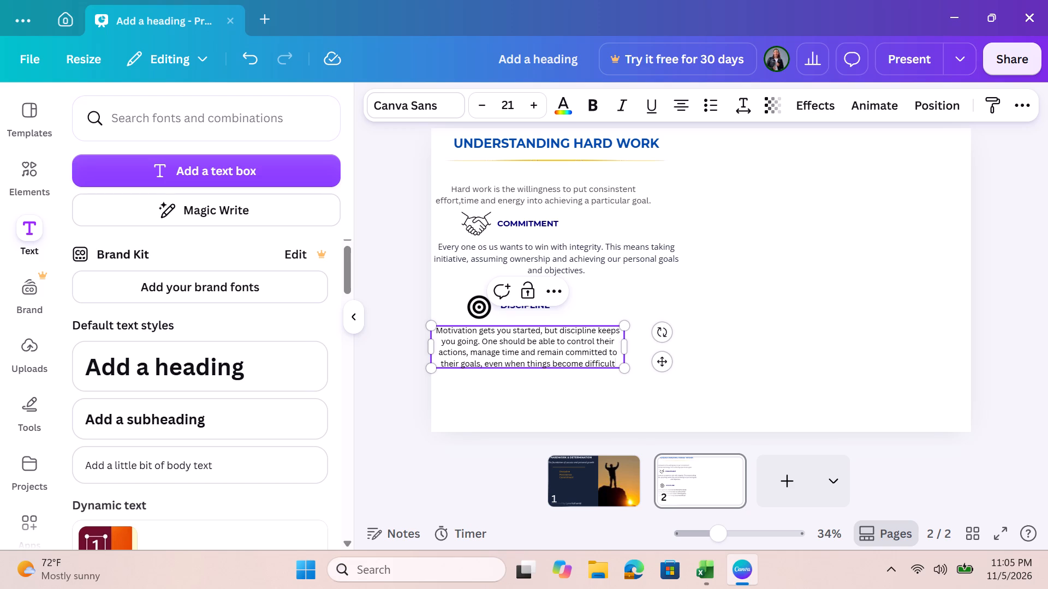
key("period")
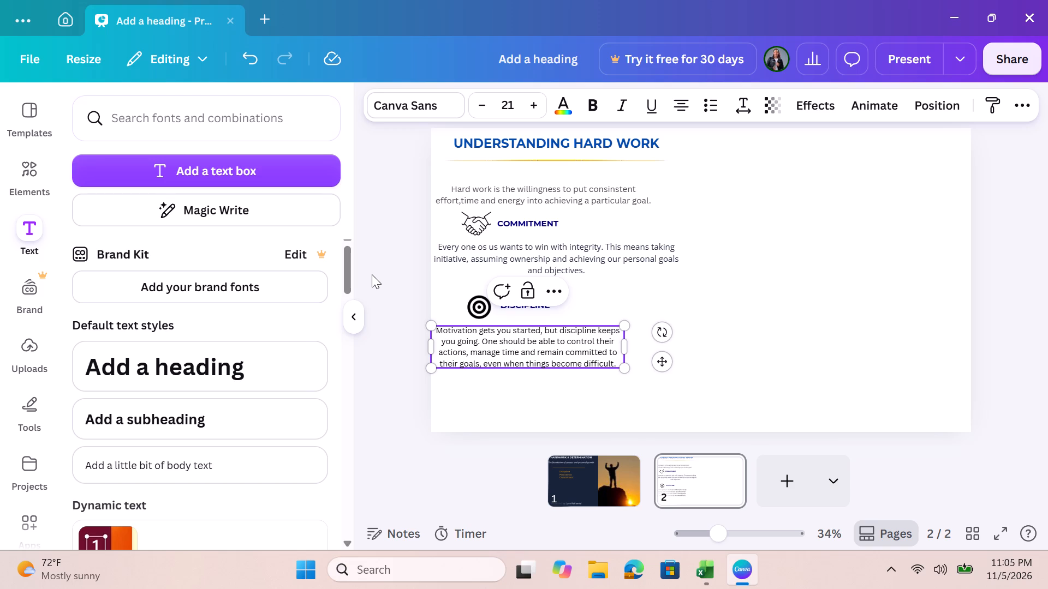
Start a third sentence in the DISCIPLINE body text with "It requires consistency,".
key("i")
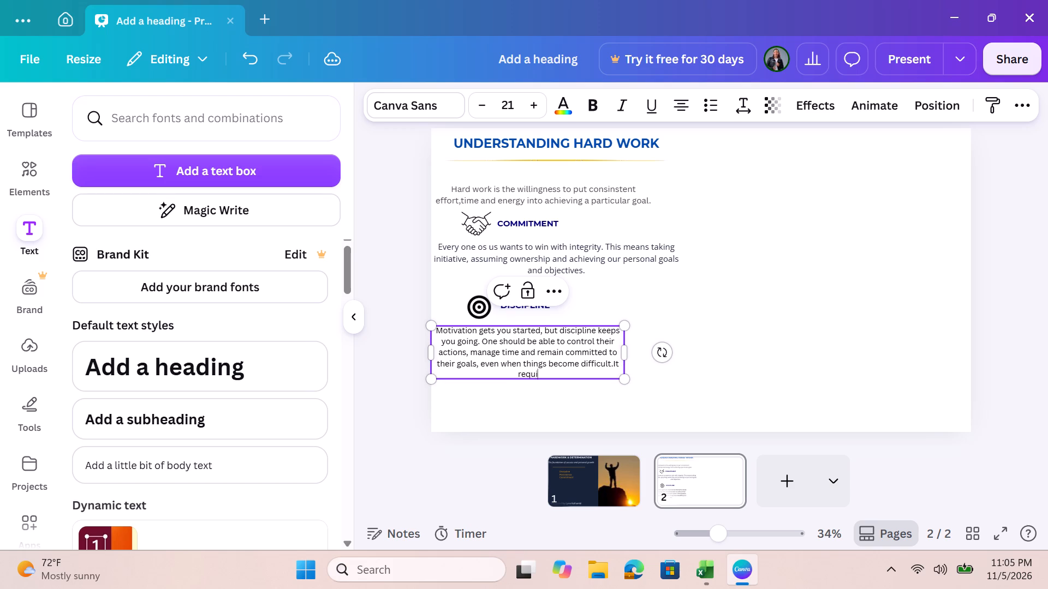
key("e")
key("BackSpace")
type("res")
key("space")
type("con")
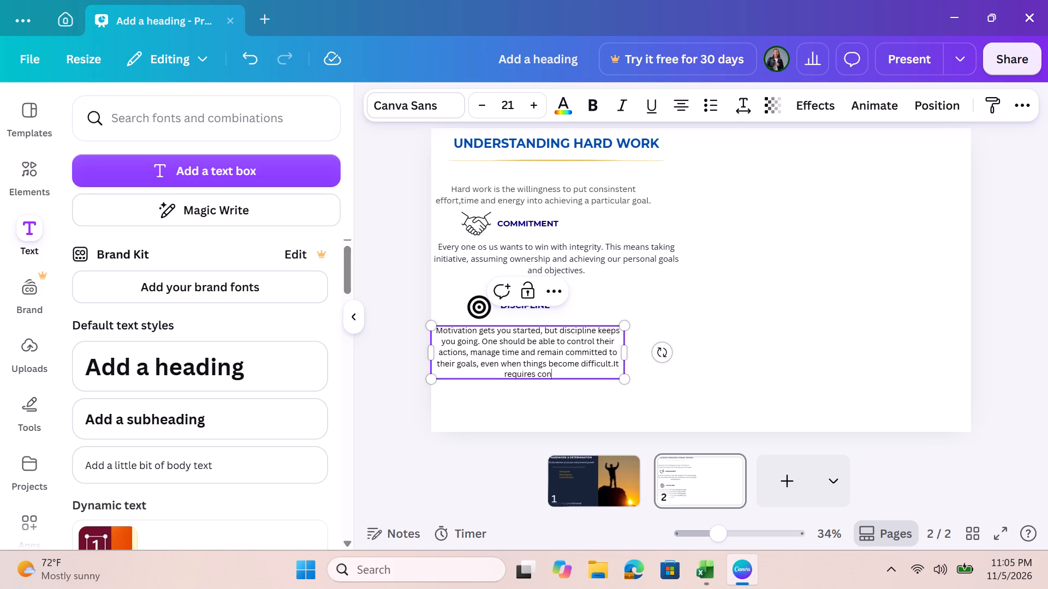
type("sistency")
key("comma")
Finish the third sentence of the DISCIPLINE body text with "self-control and responsibility.", correcting any misspelling.
key("space")
type("se")
type("lf")
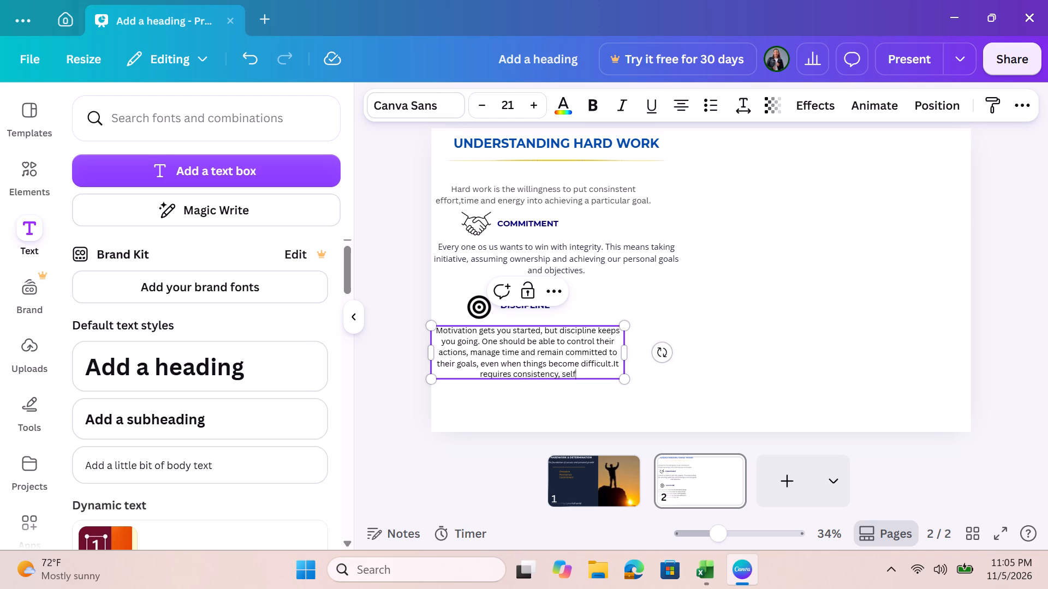
type("-cobtrol")
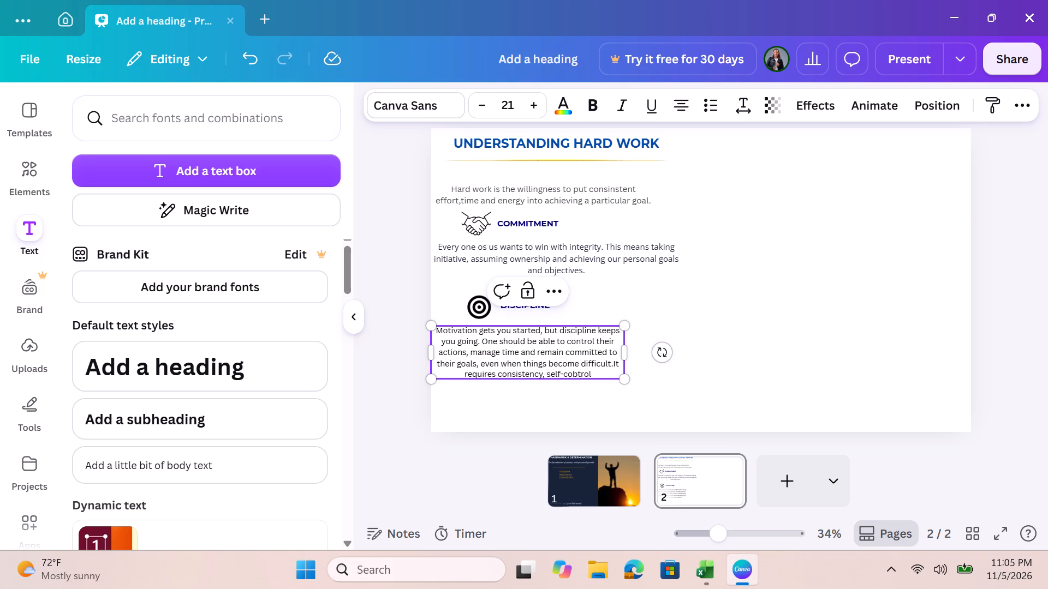
key("space")
type("and responsi")
type("bility")
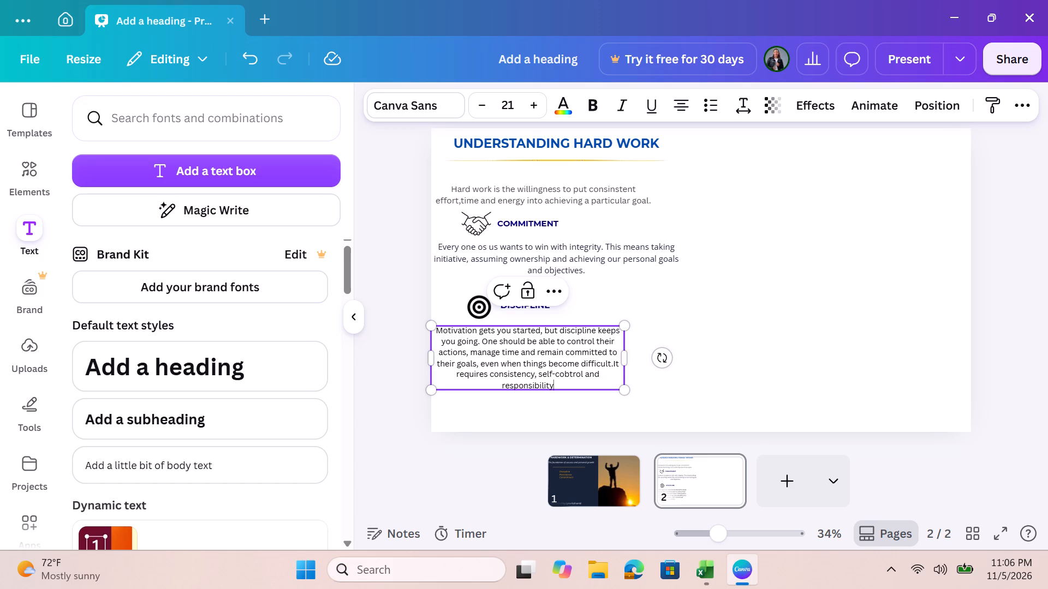
key("period")
left_click(568, 377)
key("BackSpace")
key("n")
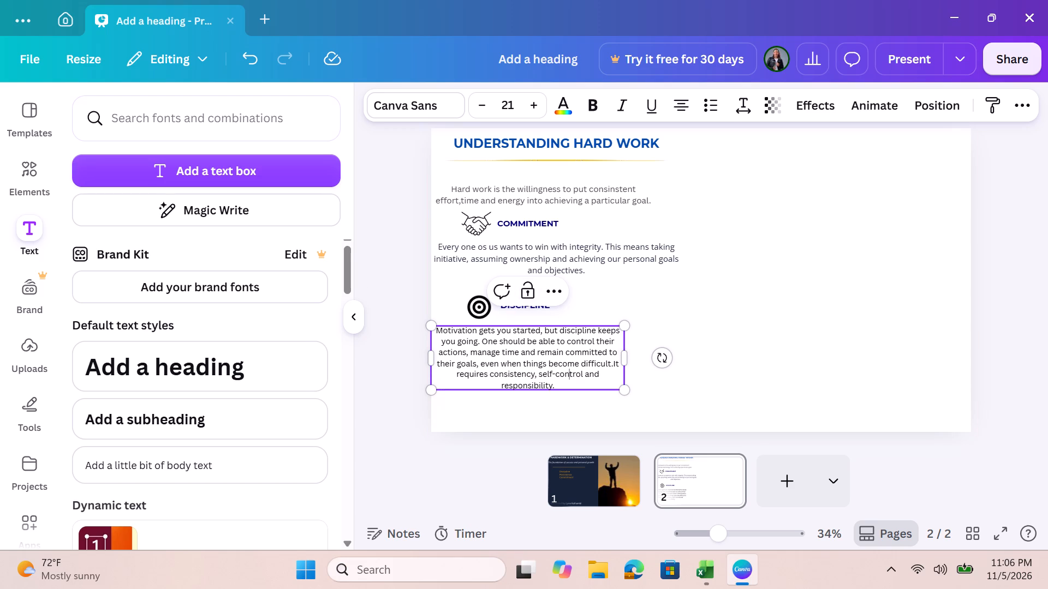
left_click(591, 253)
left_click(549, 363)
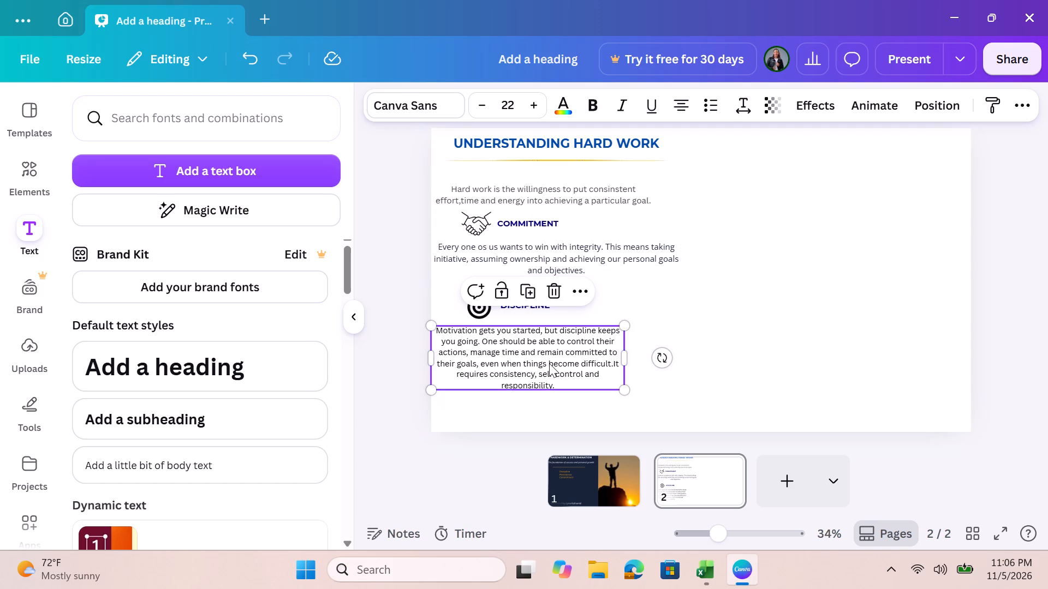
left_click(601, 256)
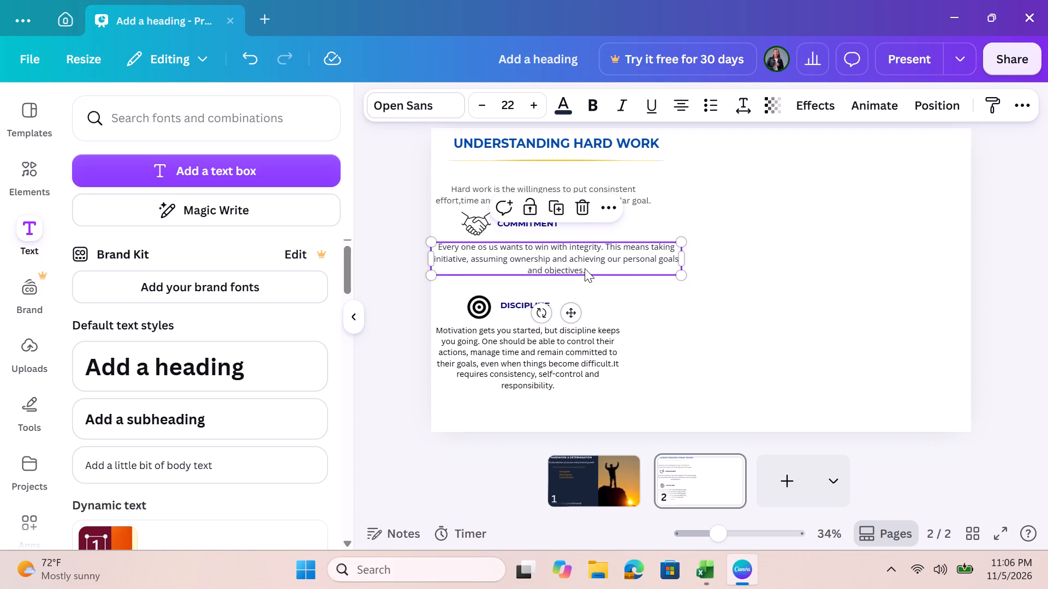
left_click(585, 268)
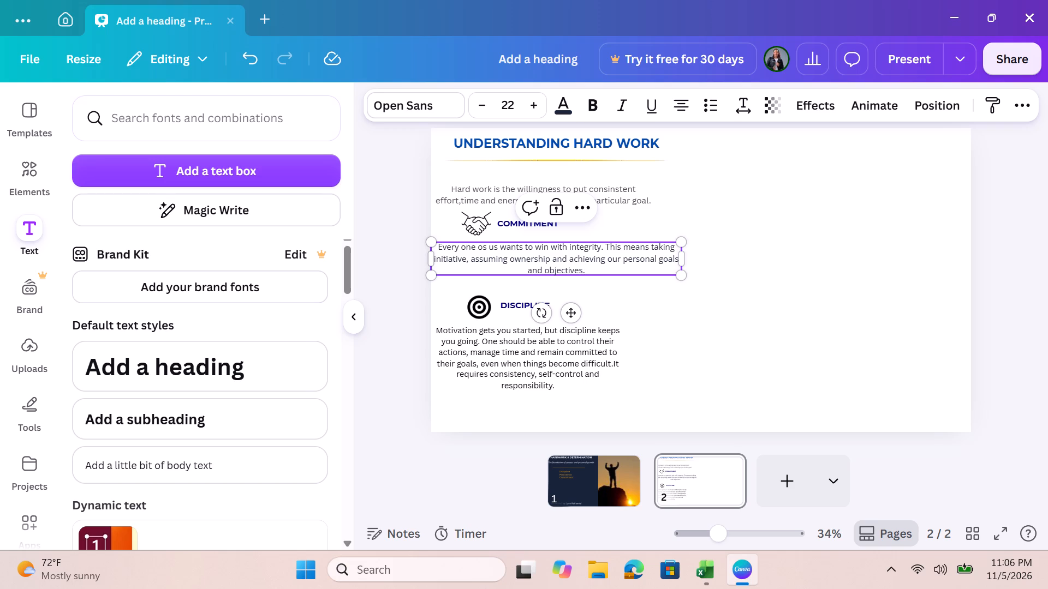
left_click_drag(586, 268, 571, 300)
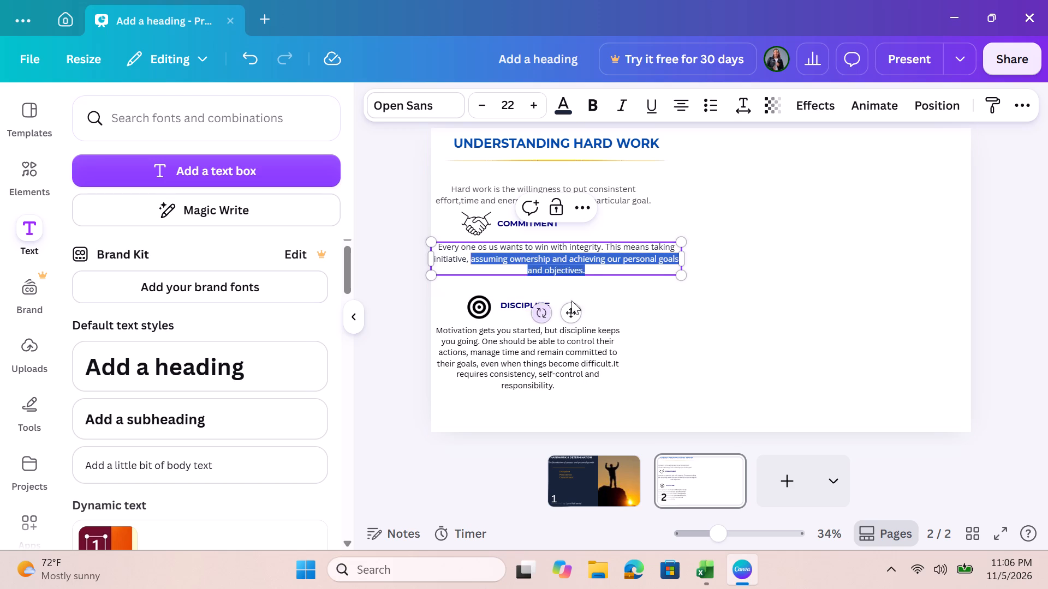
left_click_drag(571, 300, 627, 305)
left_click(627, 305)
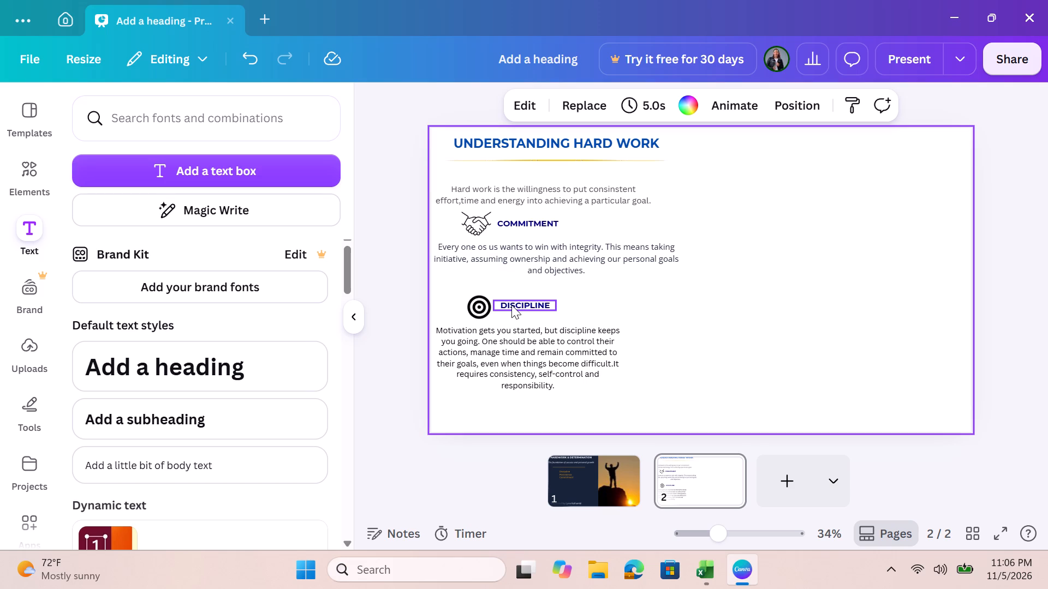
Move the DISCIPLINE subheading slightly down, closer to its body text.
left_click_drag(511, 305, 511, 312)
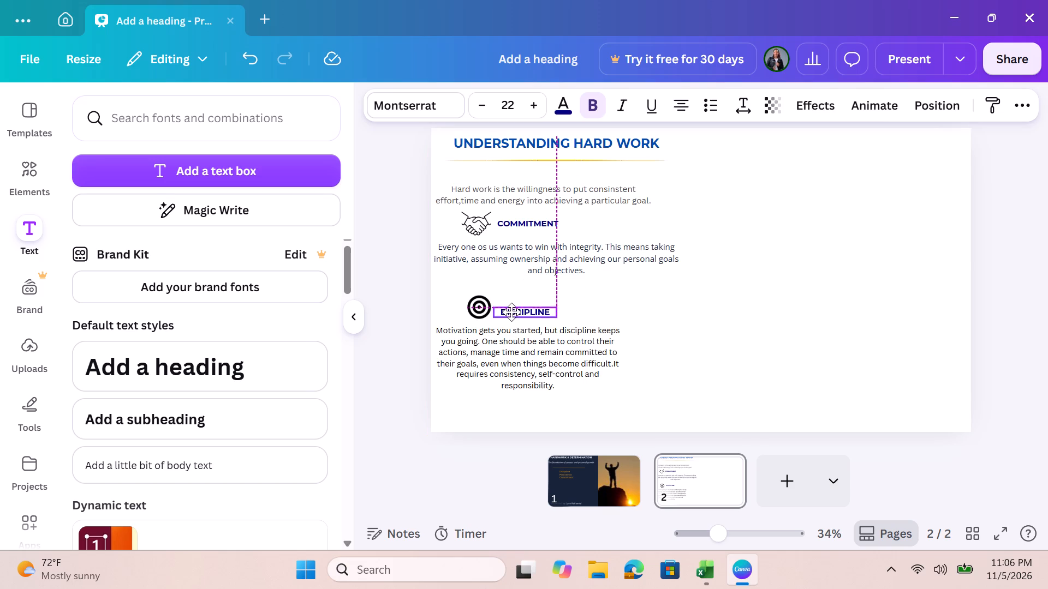
left_click_drag(511, 312, 511, 314)
Shrink the target icon and place it directly beside the DISCIPLINE subheading, level with the text.
left_click_drag(484, 306, 482, 312)
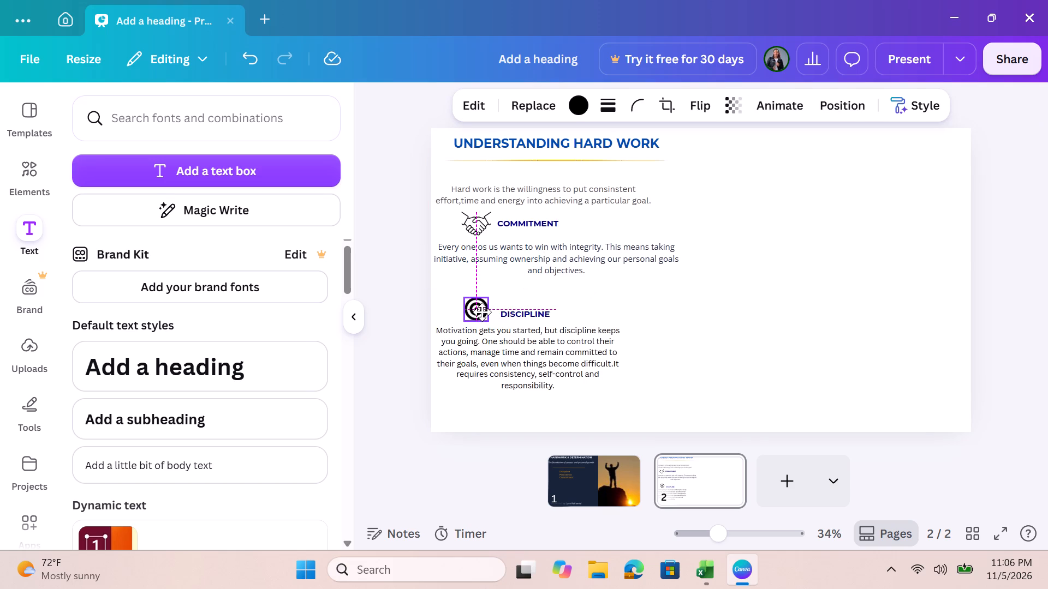
left_click_drag(482, 312, 489, 310)
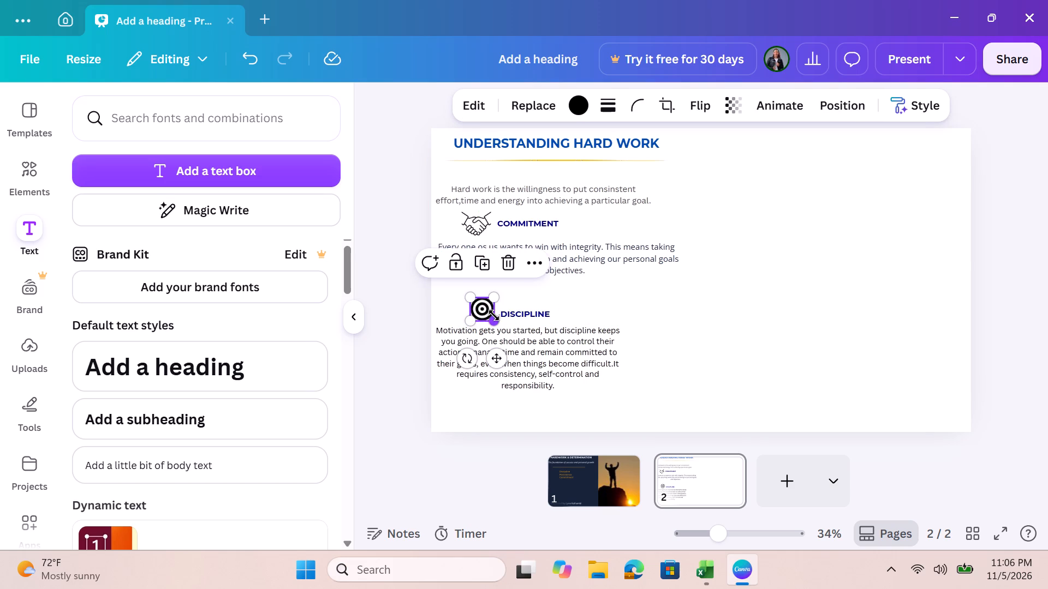
left_click_drag(494, 315, 487, 310)
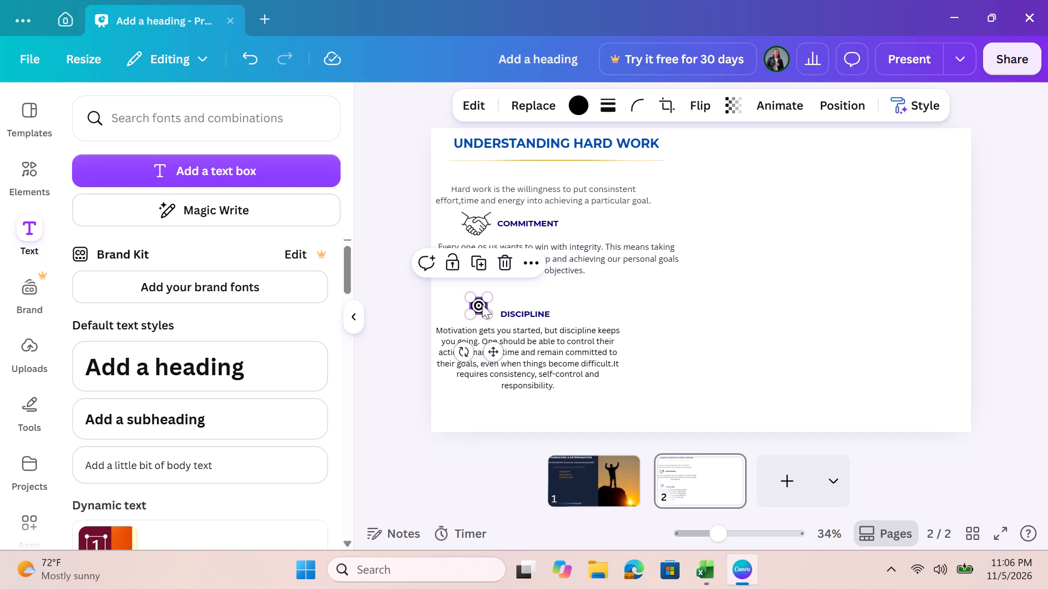
left_click_drag(482, 304, 490, 312)
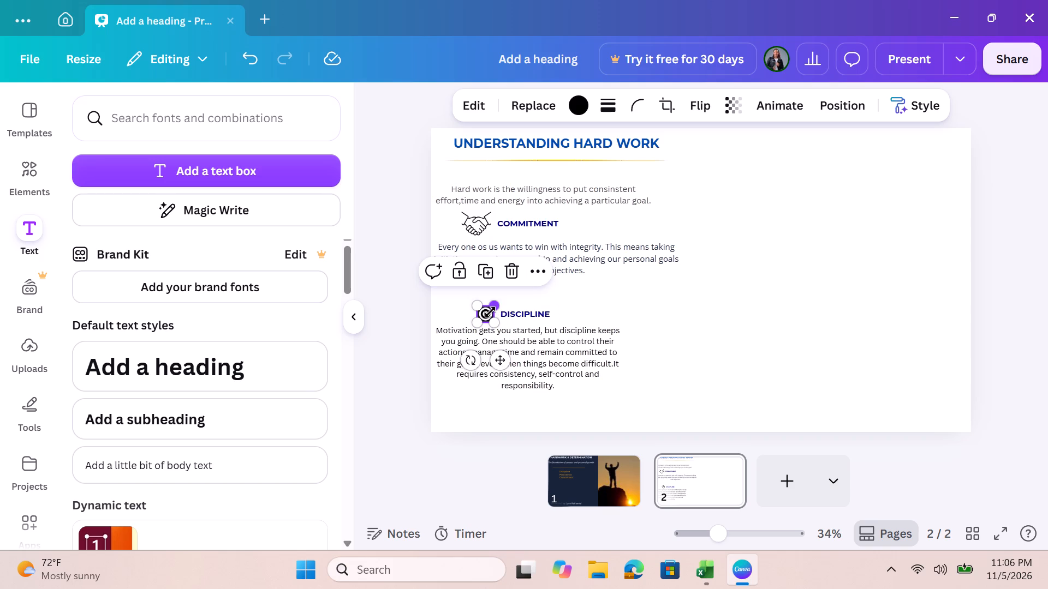
left_click(574, 293)
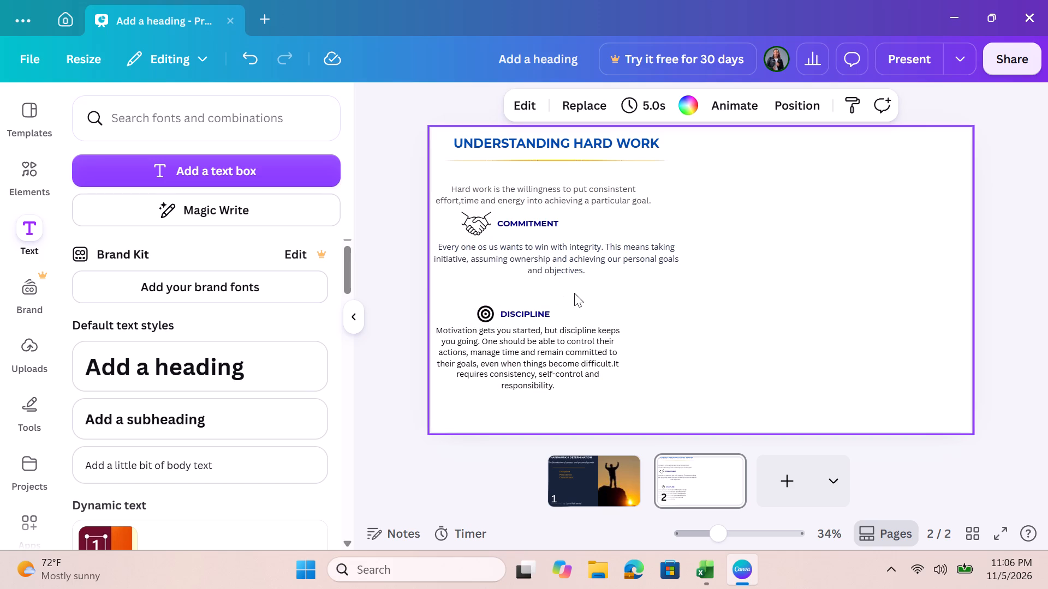
Add a new sentence at the end of the COMMITMENT body text, beginning "Commitment means staying focused".
left_click(580, 264)
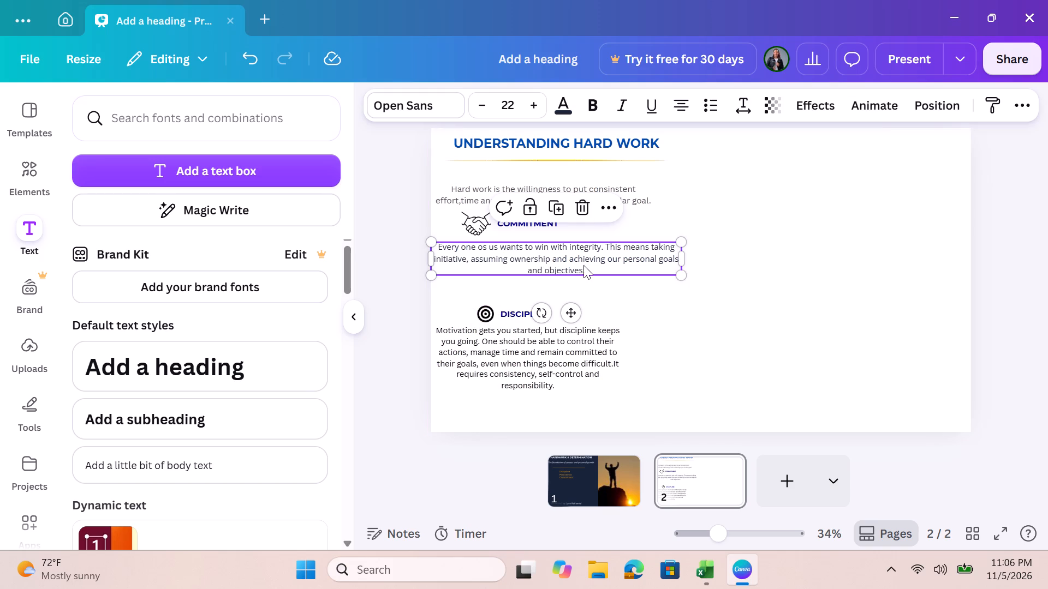
left_click(585, 266)
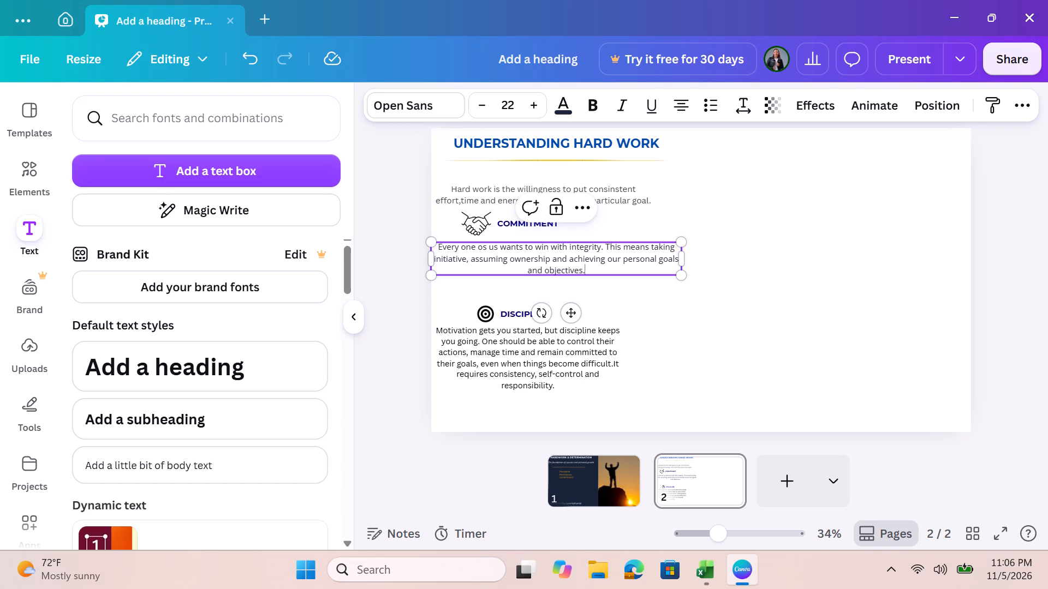
key("space")
type("ommitment means")
key("space")
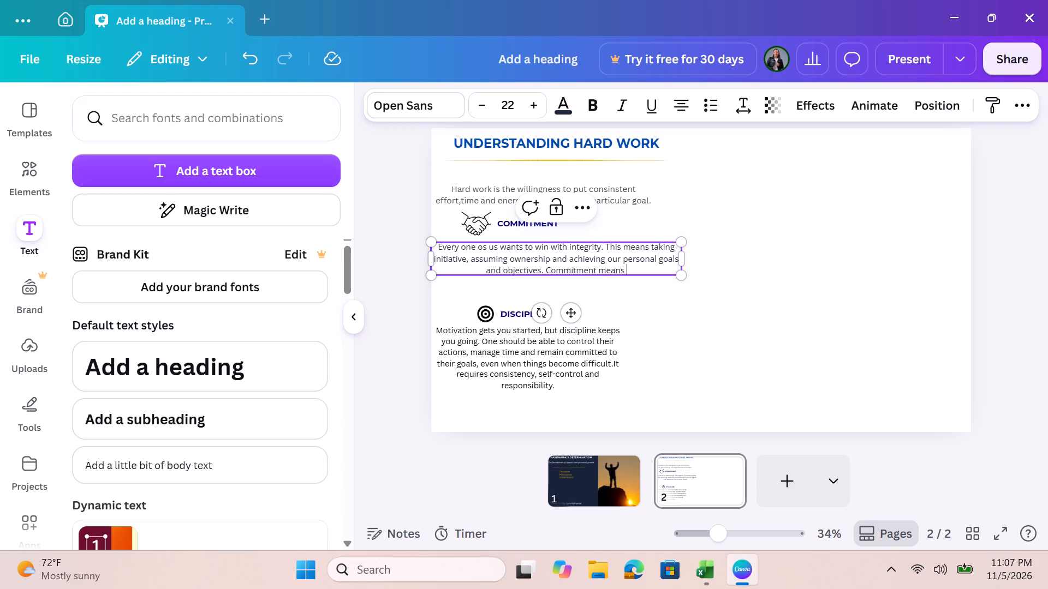
type("staying")
key("space")
type("focused")
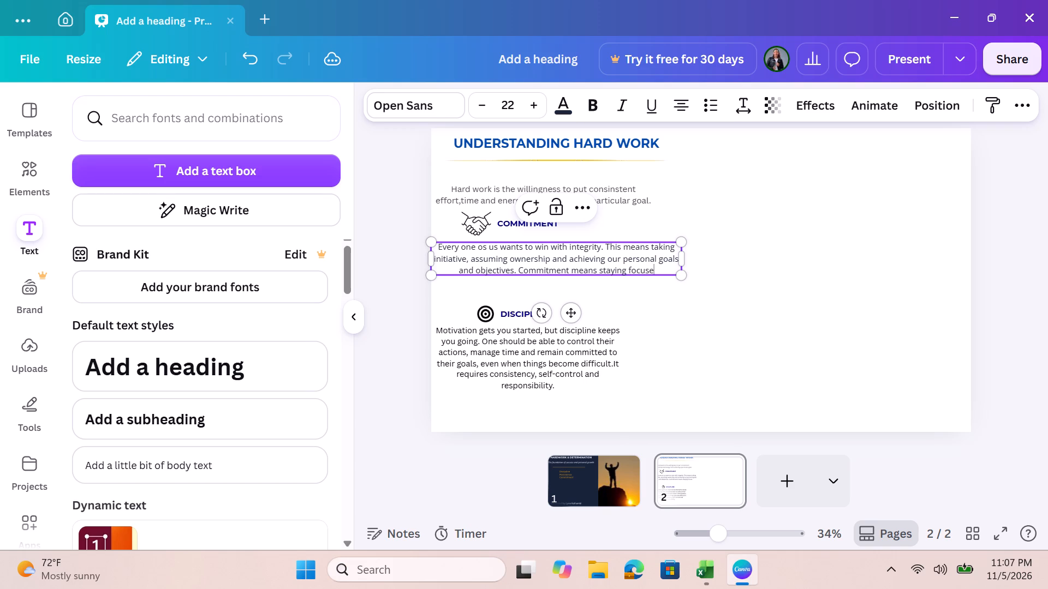
Continue the last sentence of the COMMITMENT body text with ", keeping your promises".
key("space")
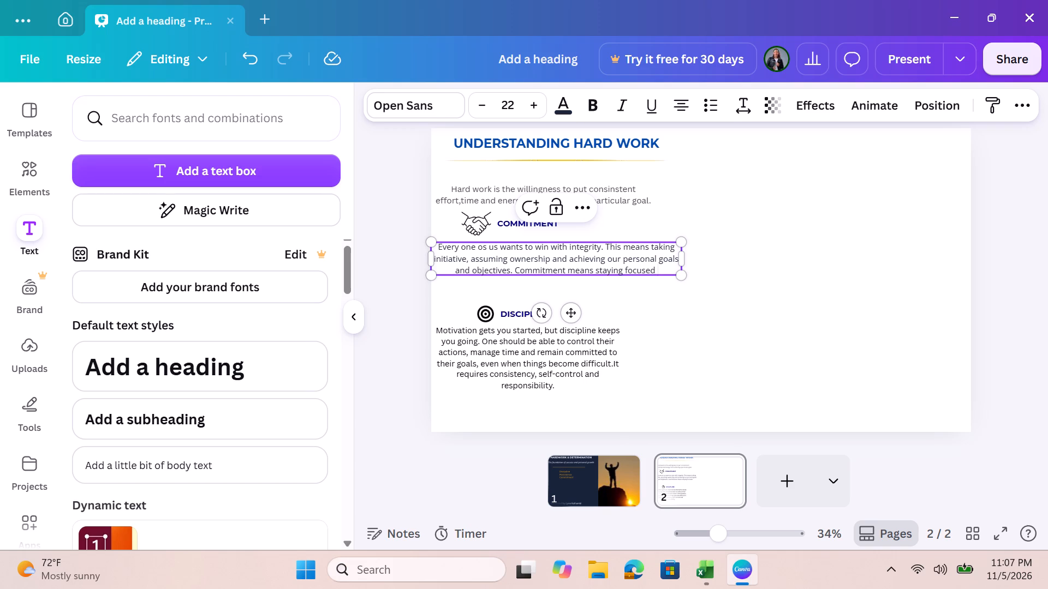
key("BackSpace")
type(", kee")
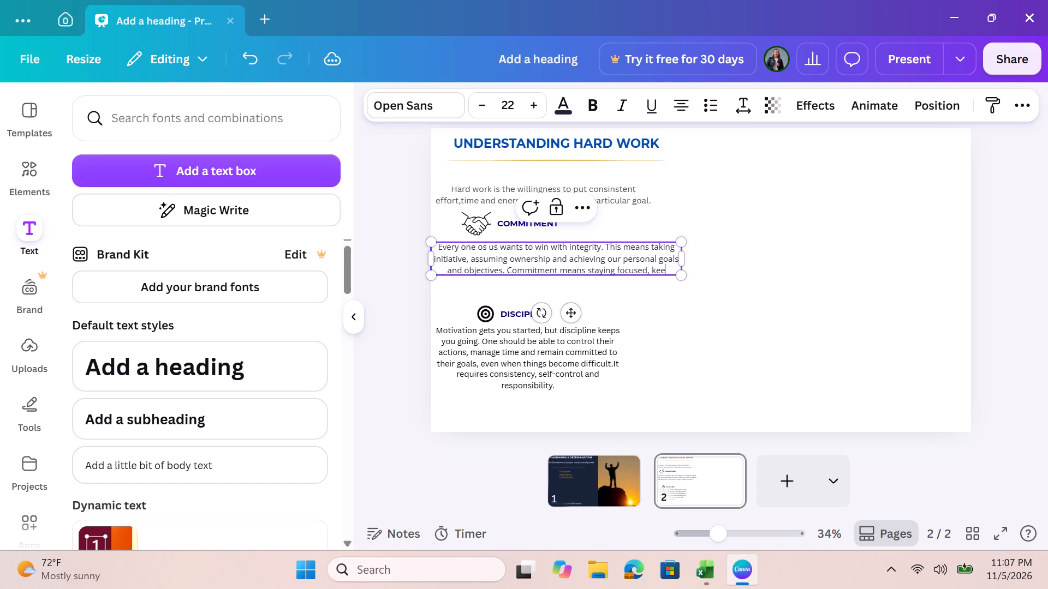
type("ping")
key("space")
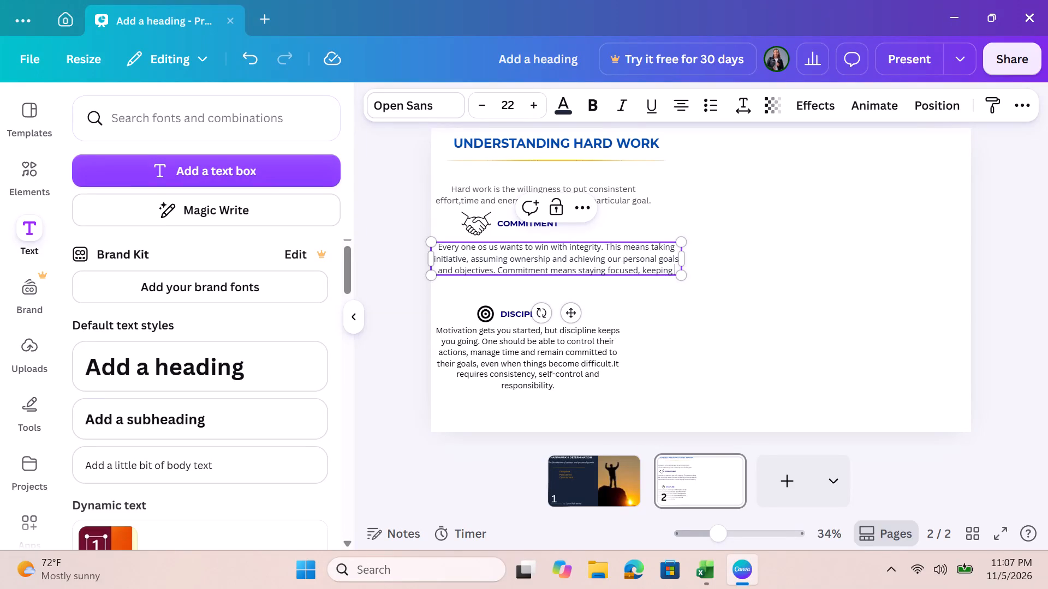
type("your")
key("space")
type("pt")
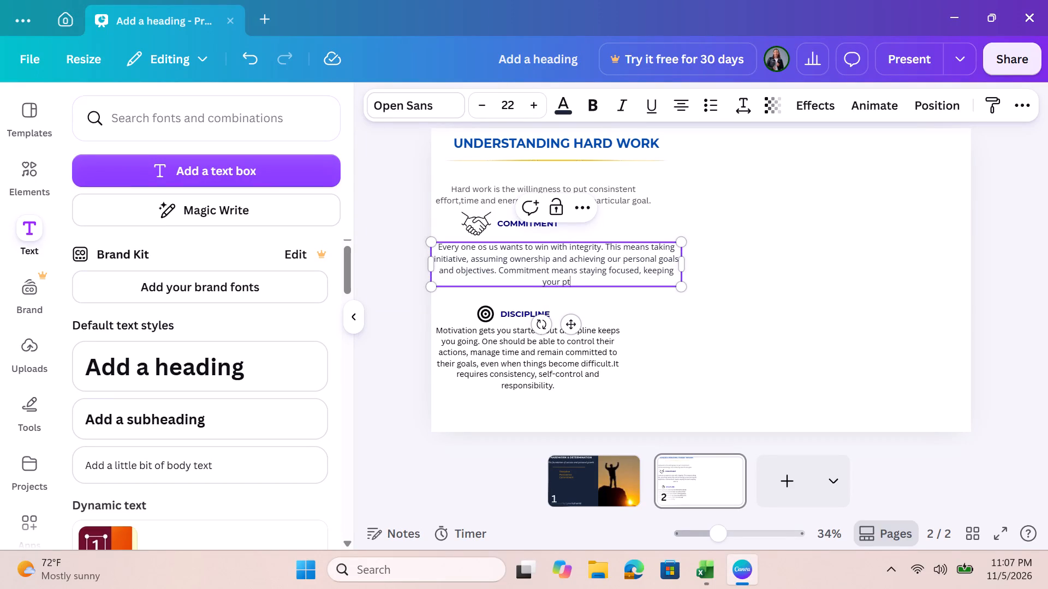
key("BackSpace")
type("romid")
key("BackSpace")
type("ses")
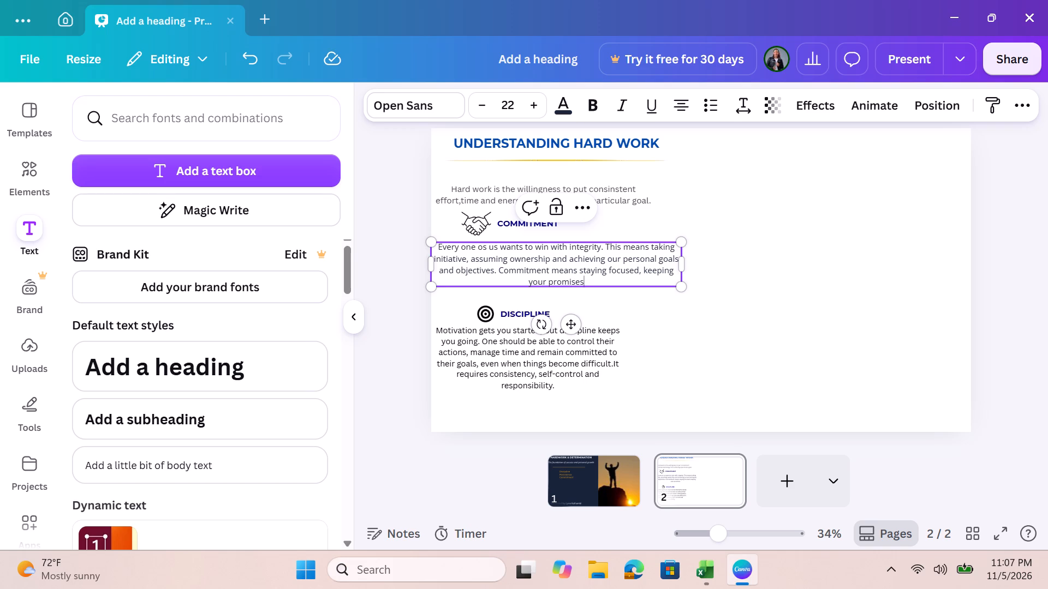
Finish the last sentence of the COMMITMENT body text with "and giving your best effort.".
key("v")
key("BackSpace")
key("space")
type("and gi")
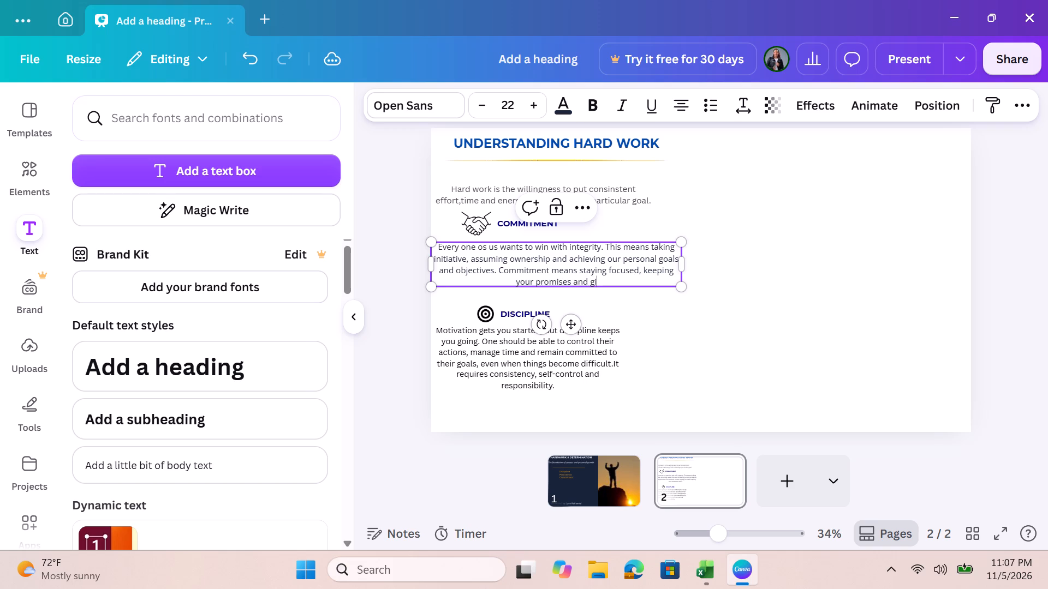
type("ving your best effot")
key("BackSpace")
type("rt")
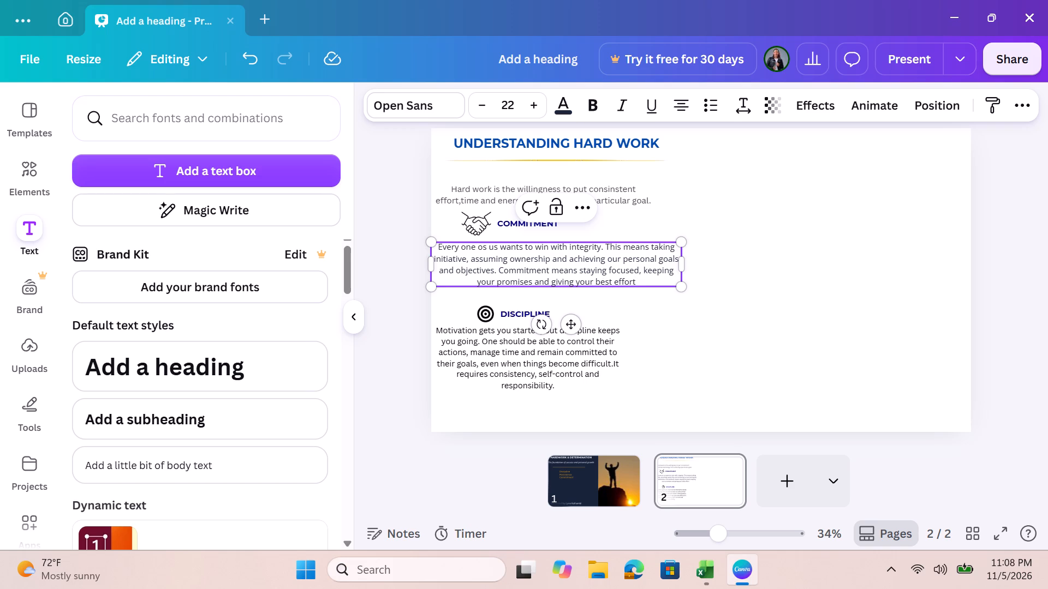
key("period")
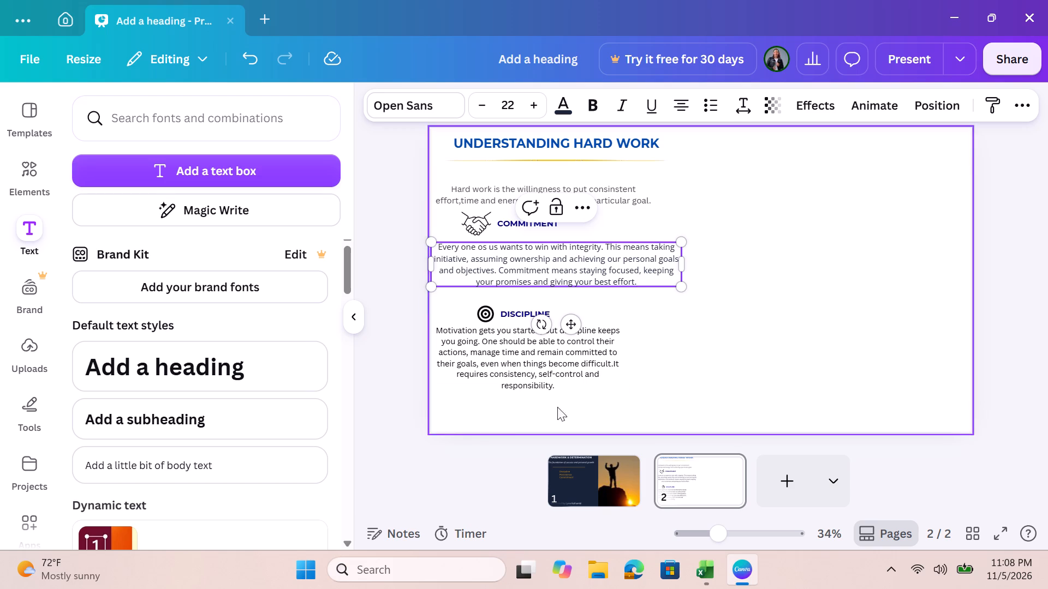
Widen the DISCIPLINE body text box to nearly the width of the COMMITMENT body text and align their right edges.
left_click(563, 383)
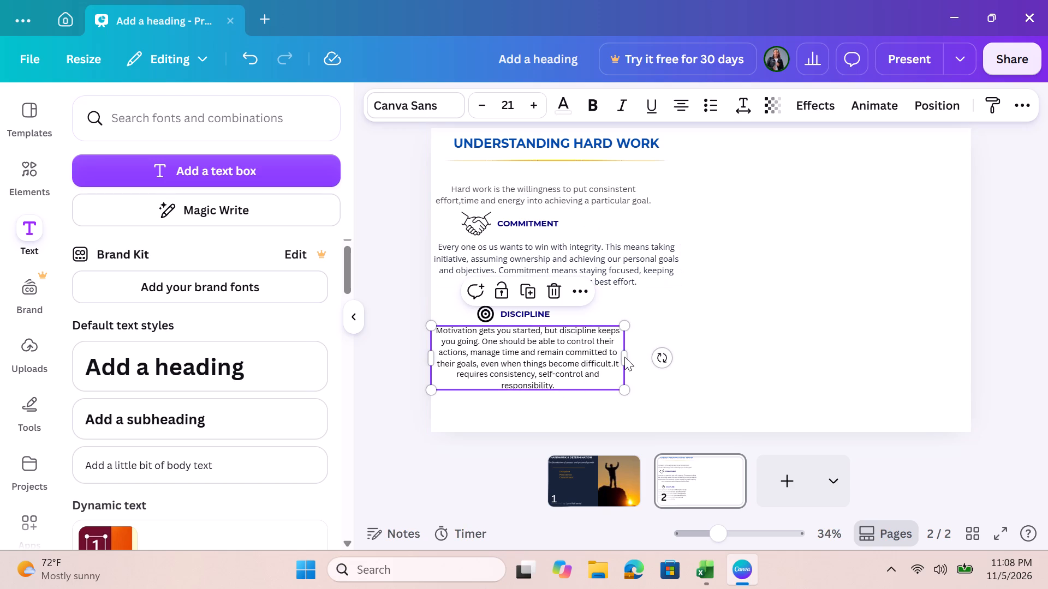
left_click_drag(624, 357, 664, 352)
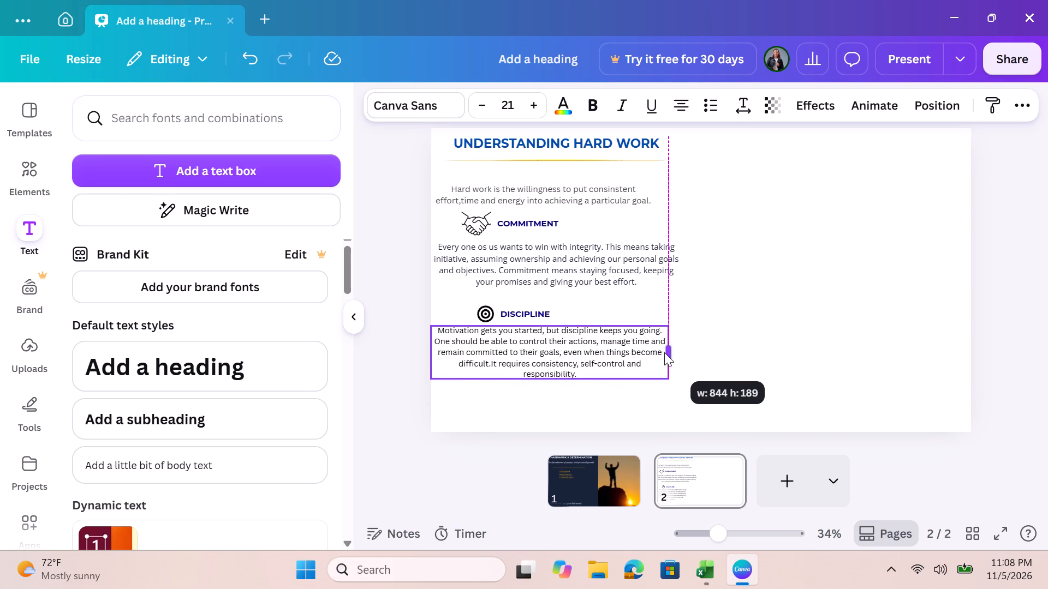
left_click_drag(664, 352, 676, 350)
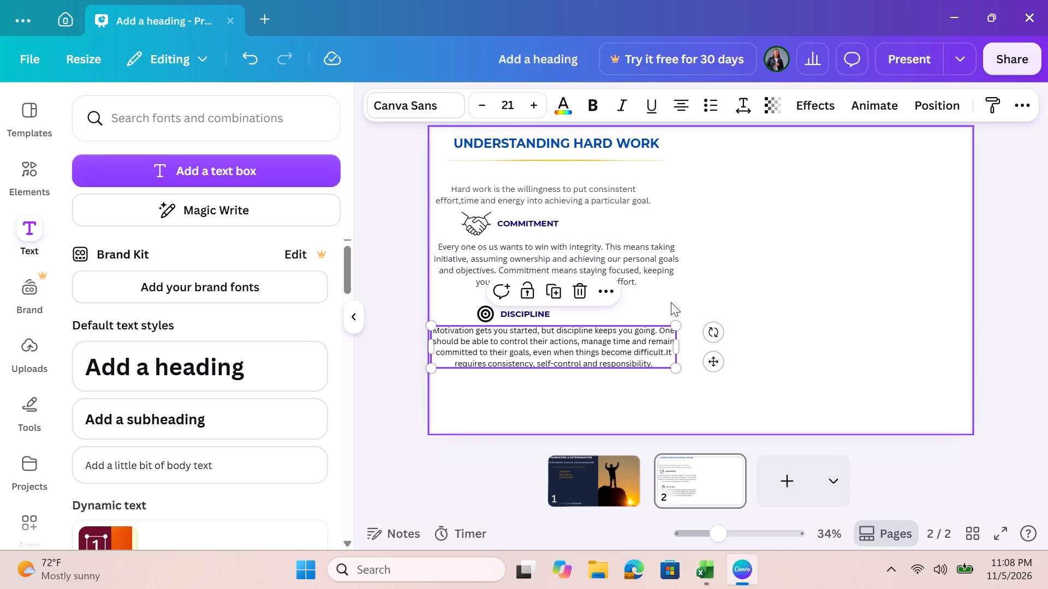
left_click_drag(670, 345, 675, 345)
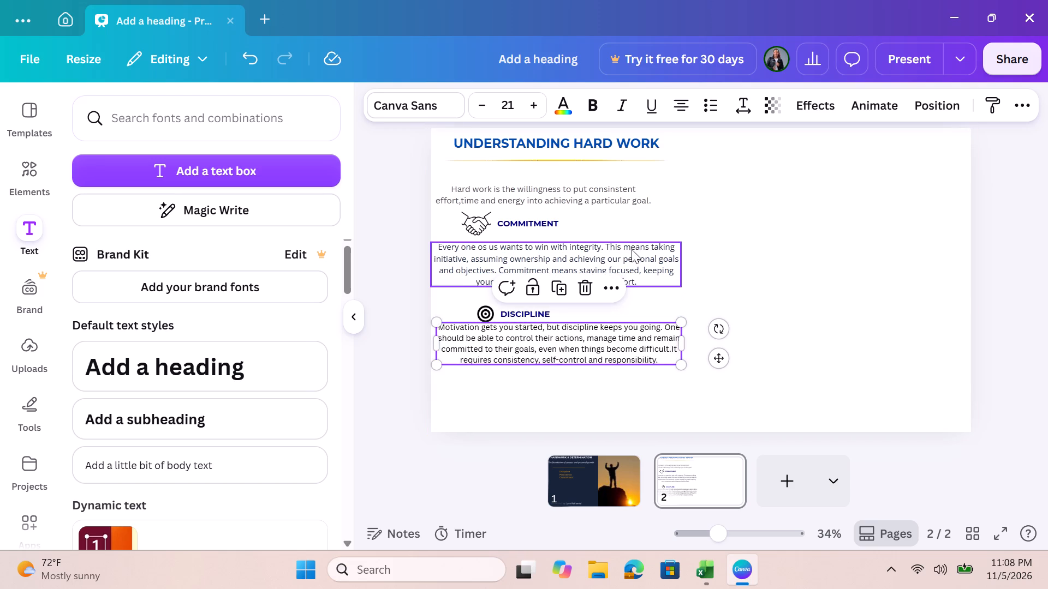
Change the DISCIPLINE body text font to Open Sans, matching the COMMITMENT body text.
left_click(632, 250)
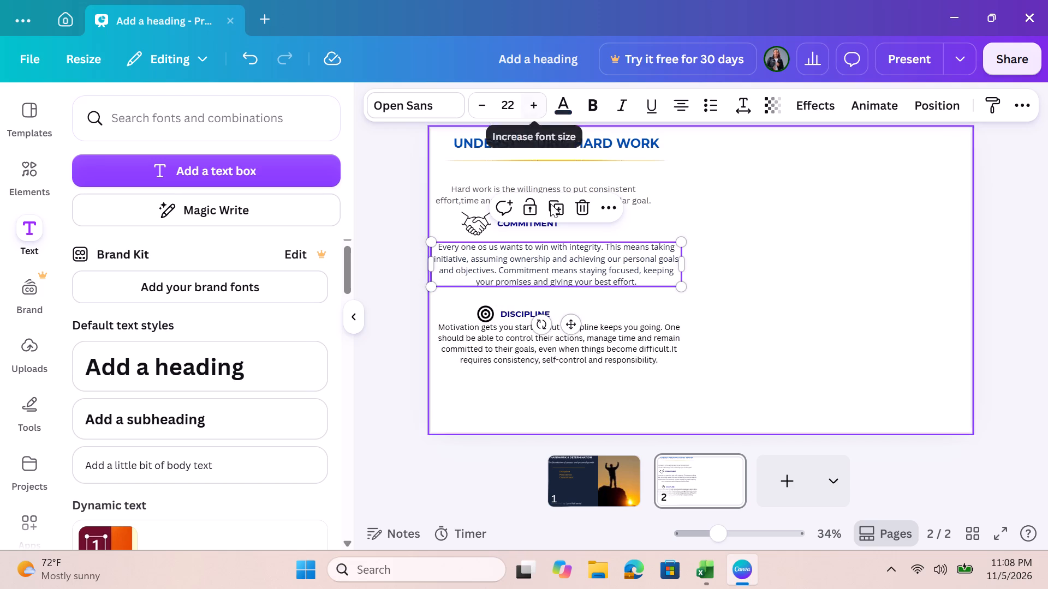
left_click(569, 350)
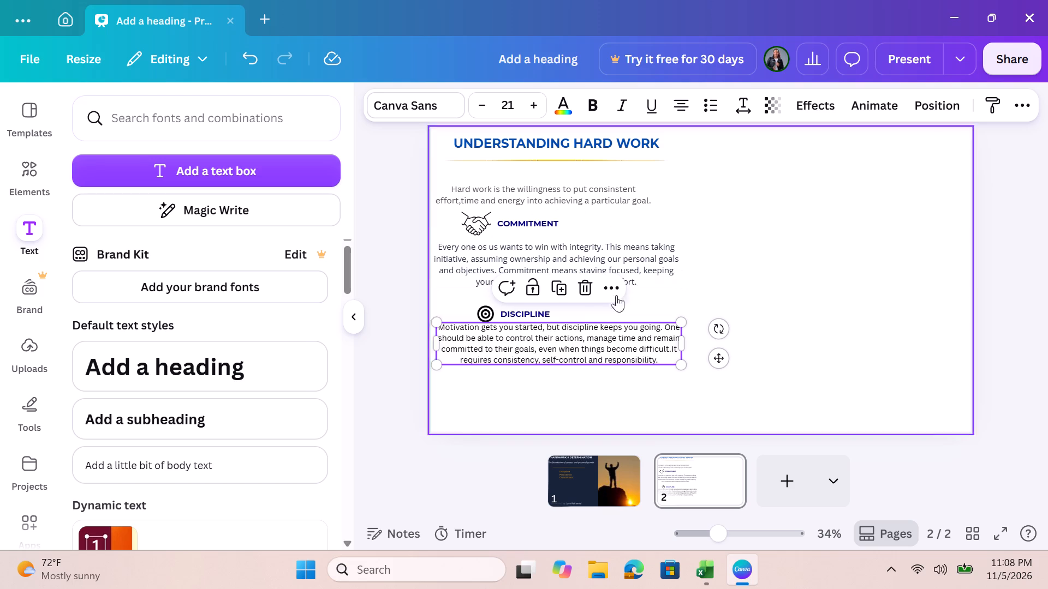
left_click(625, 249)
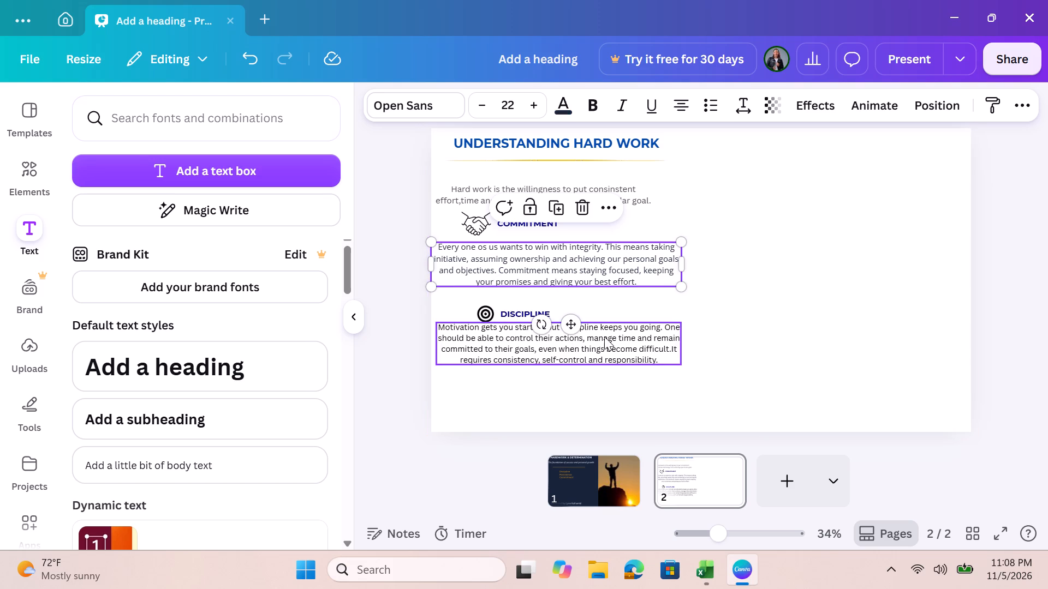
left_click(598, 341)
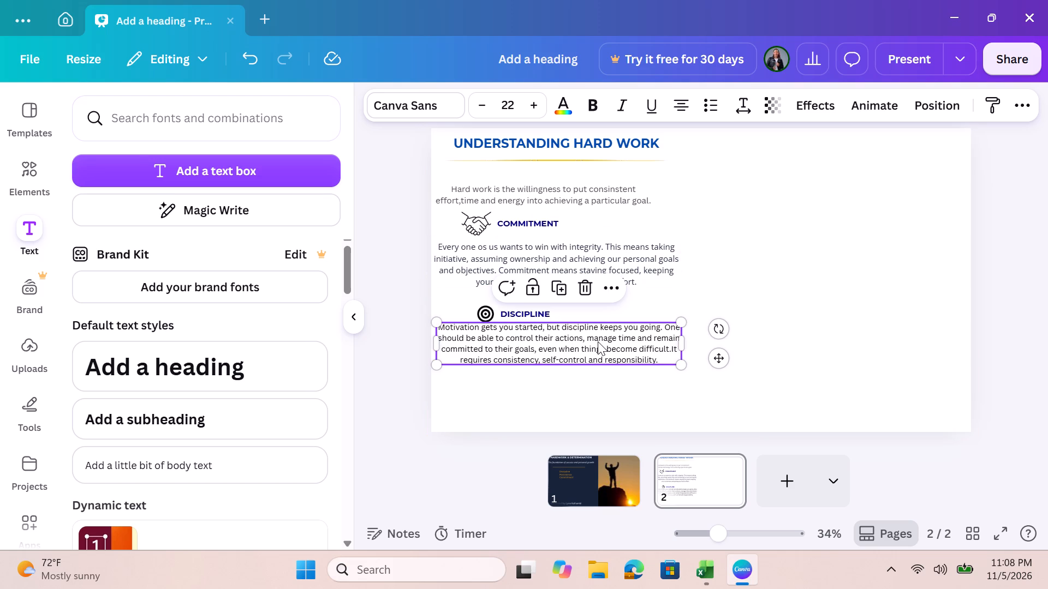
left_click(390, 105)
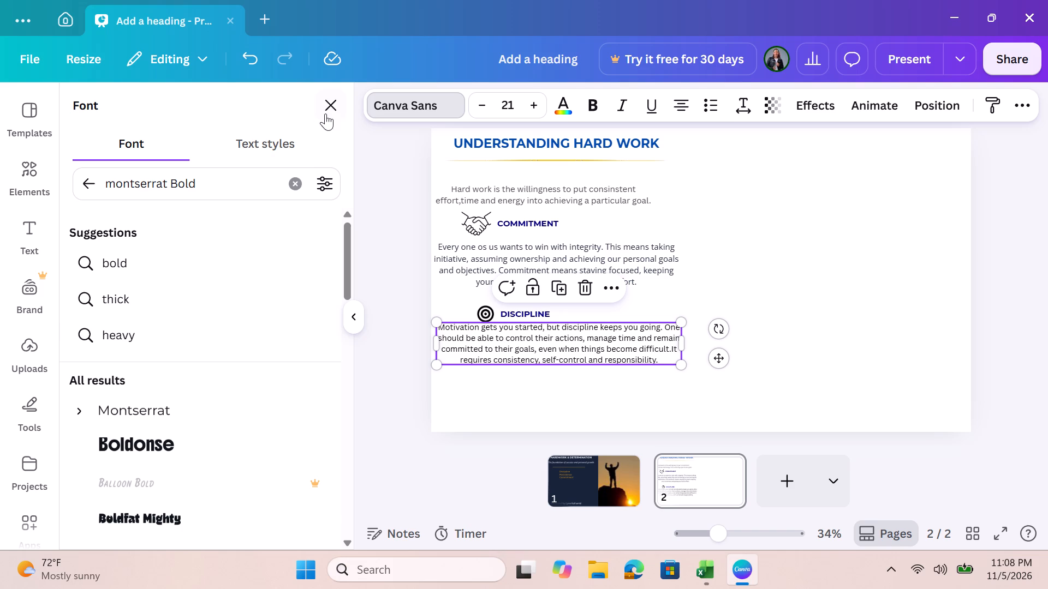
left_click(295, 182)
left_click(169, 362)
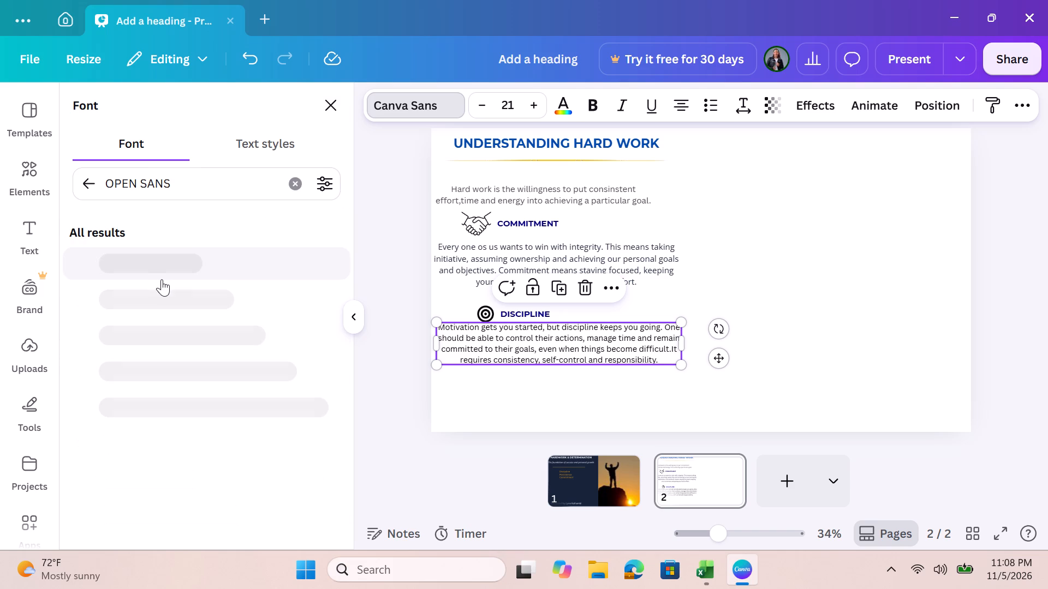
left_click(186, 269)
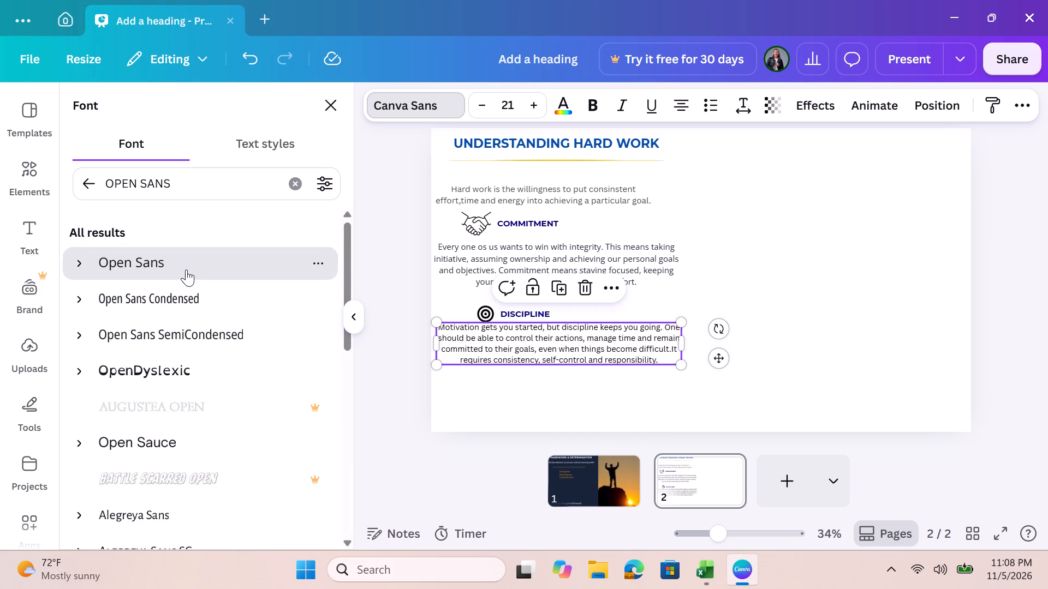
left_click(481, 398)
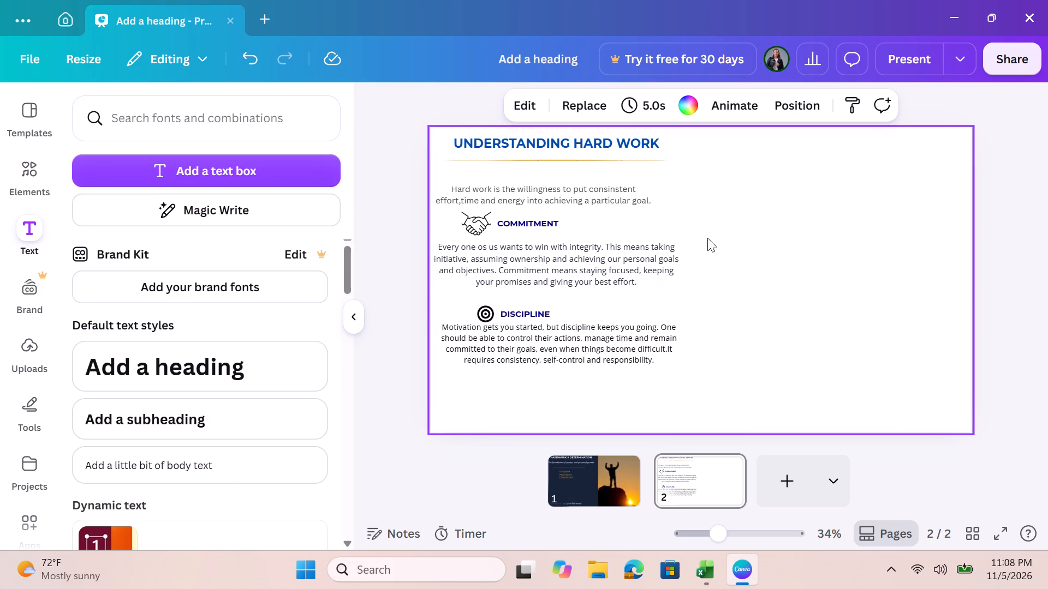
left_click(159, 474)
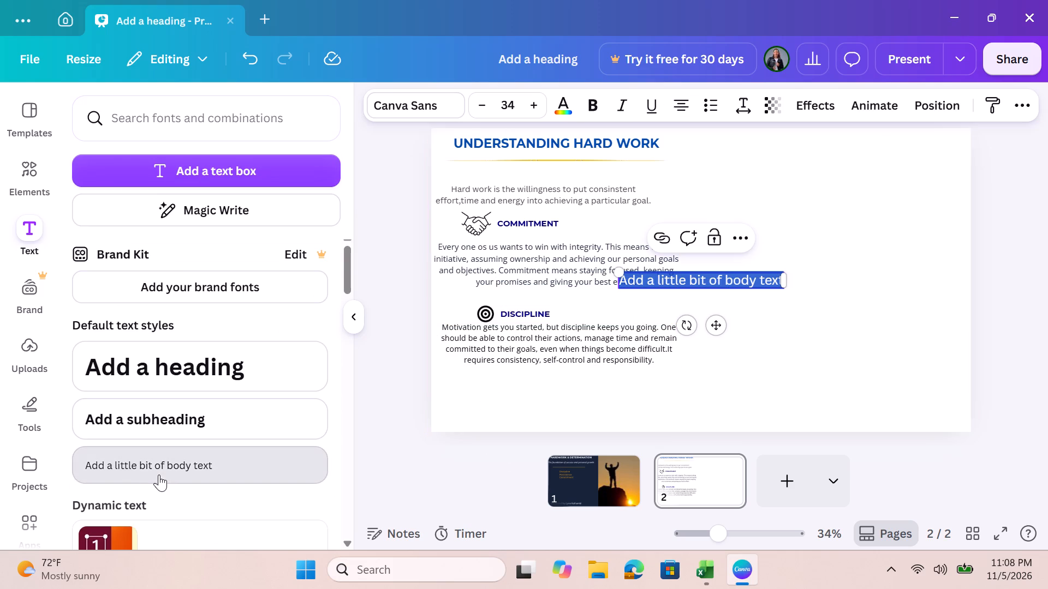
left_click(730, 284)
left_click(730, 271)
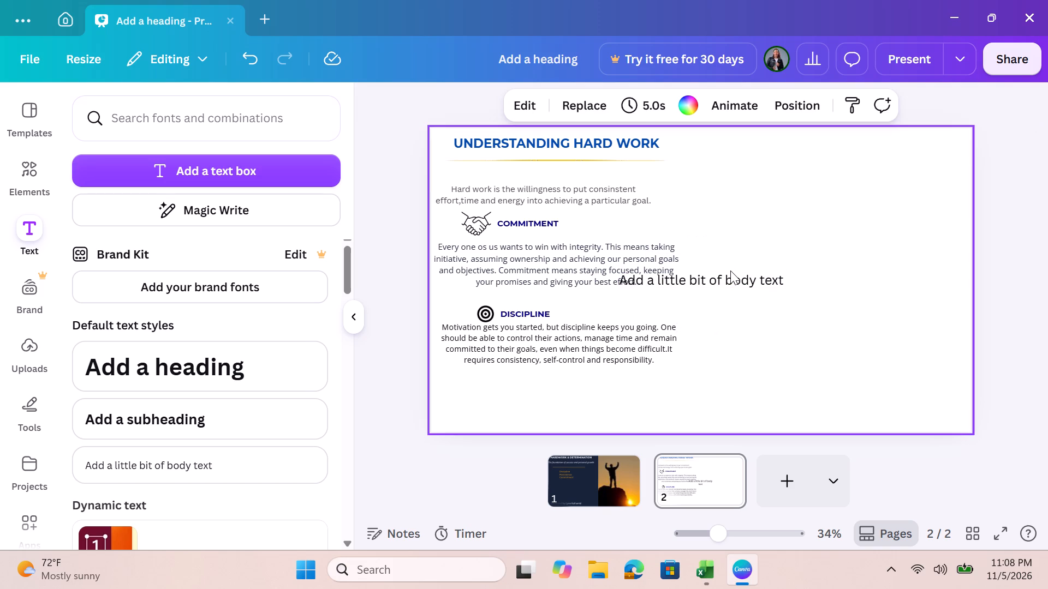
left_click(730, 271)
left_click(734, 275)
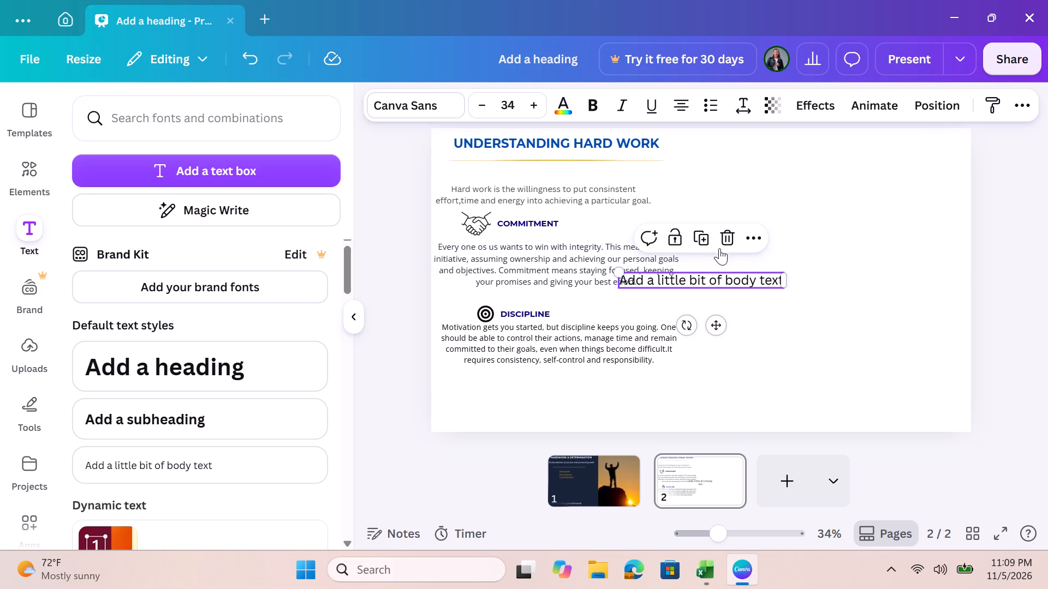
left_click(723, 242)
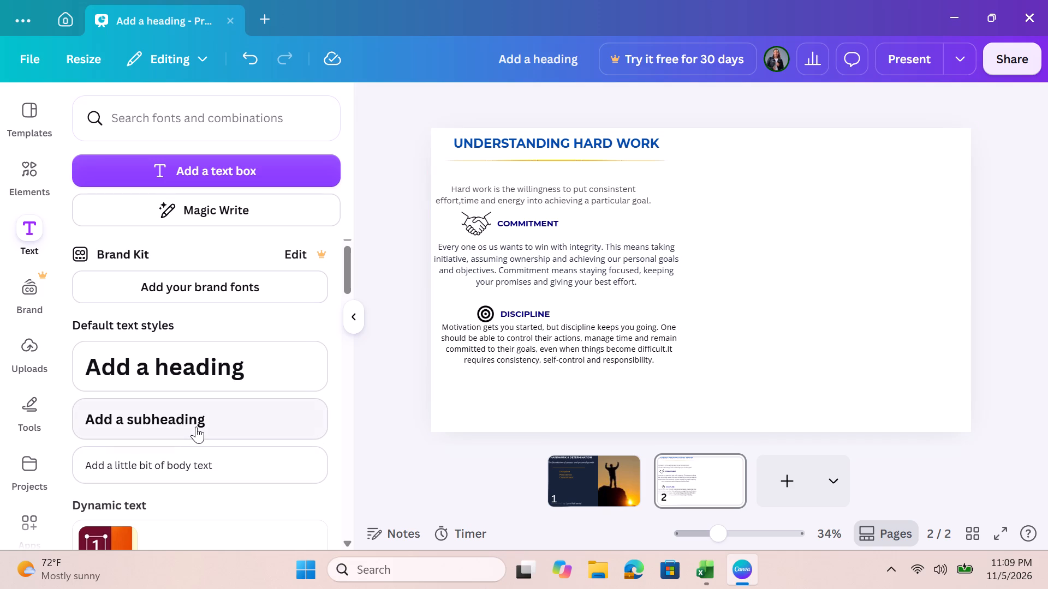
Add a new subheading text box and place it in the slide's empty right half, roughly level with the COMMITMENT subheading.
left_click(195, 426)
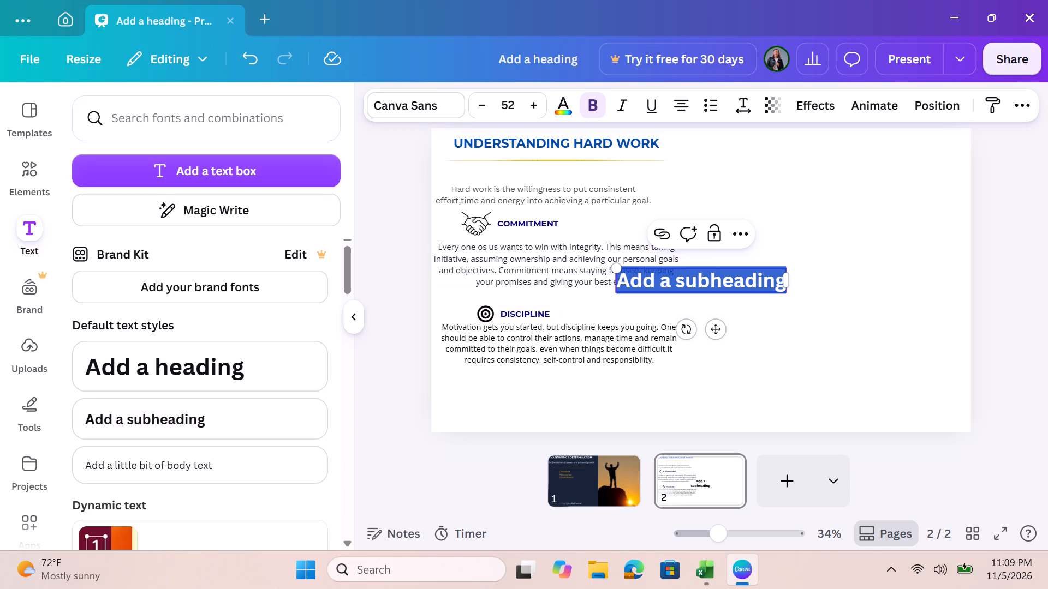
left_click_drag(758, 282, 817, 253)
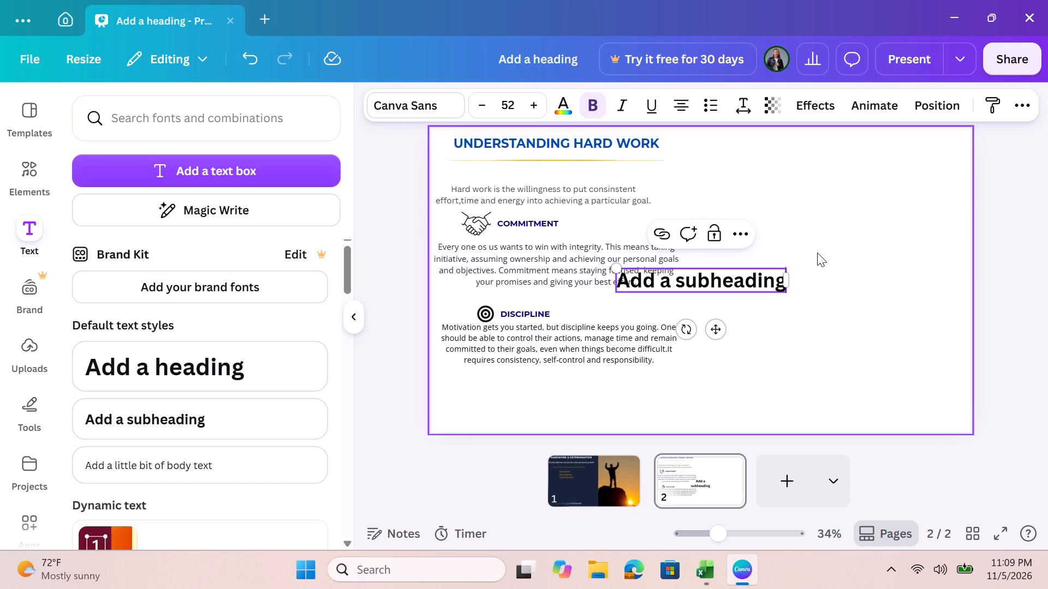
left_click_drag(817, 253, 820, 252)
left_click_drag(699, 268, 761, 246)
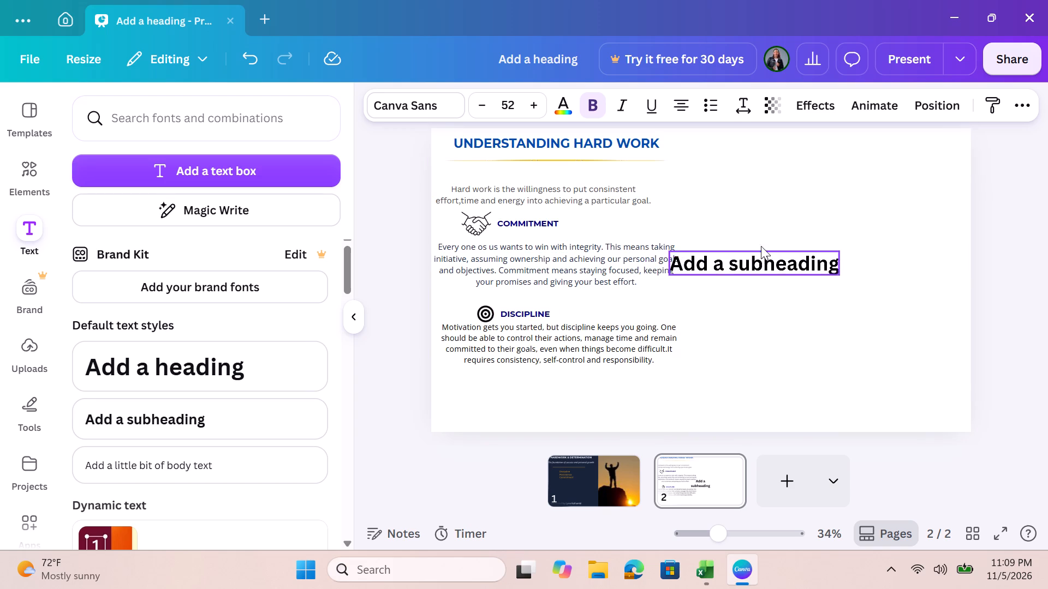
left_click_drag(761, 246, 802, 216)
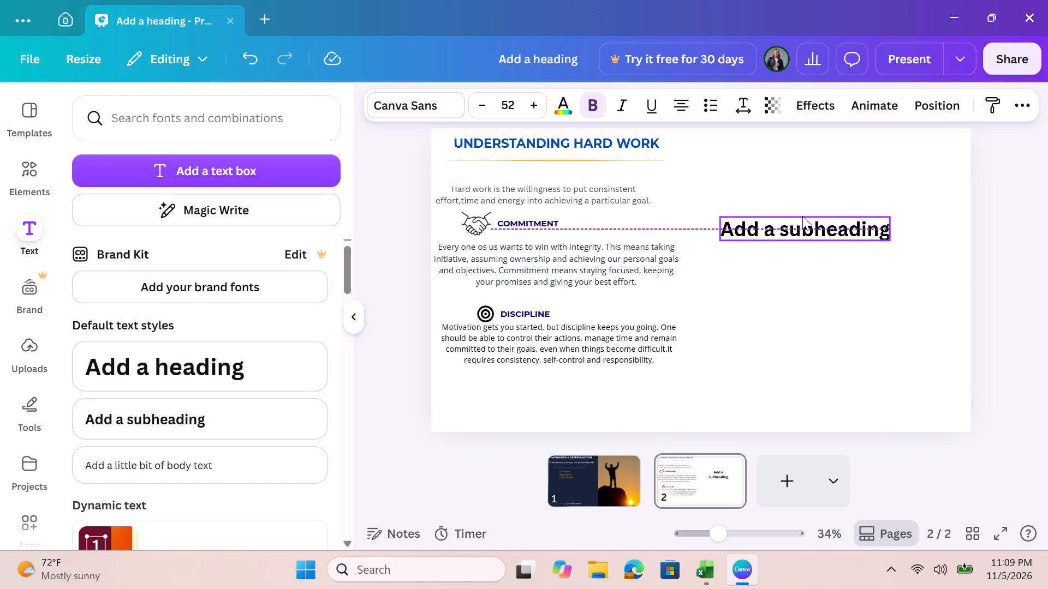
left_click_drag(802, 216, 804, 212)
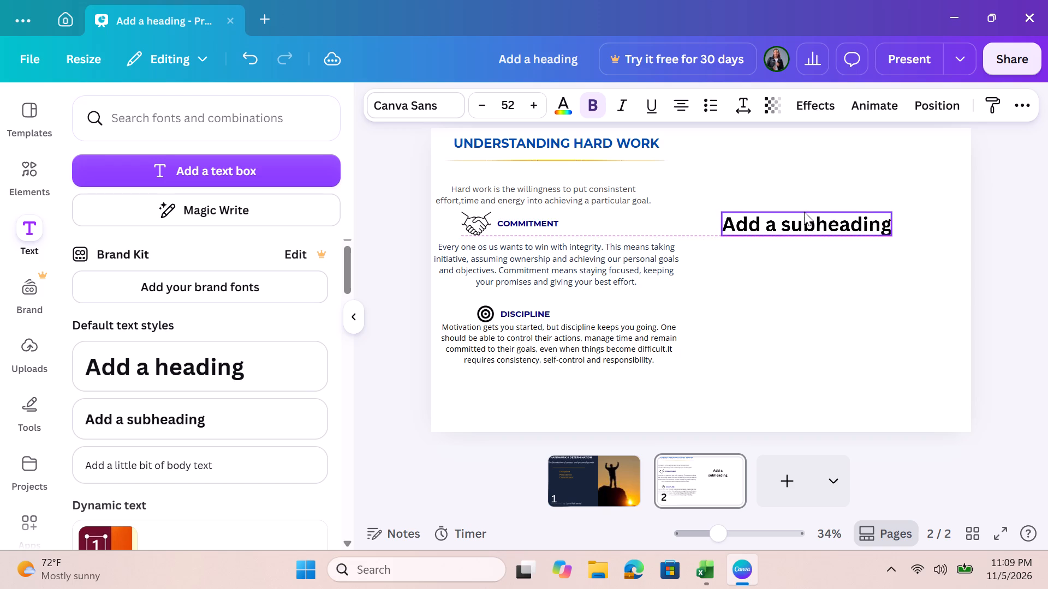
left_click_drag(804, 212, 807, 210)
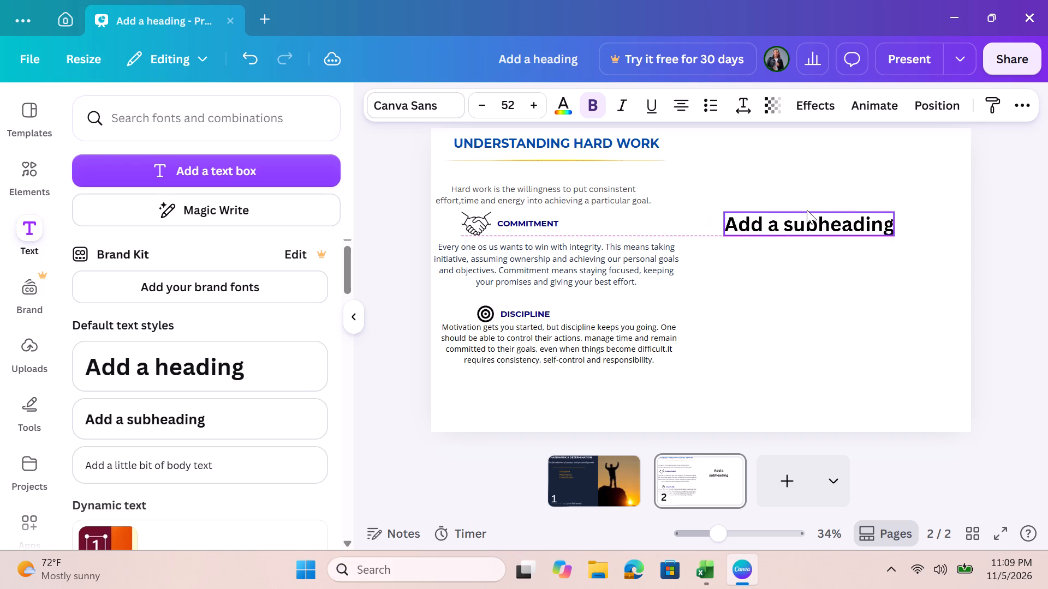
left_click_drag(807, 210, 818, 207)
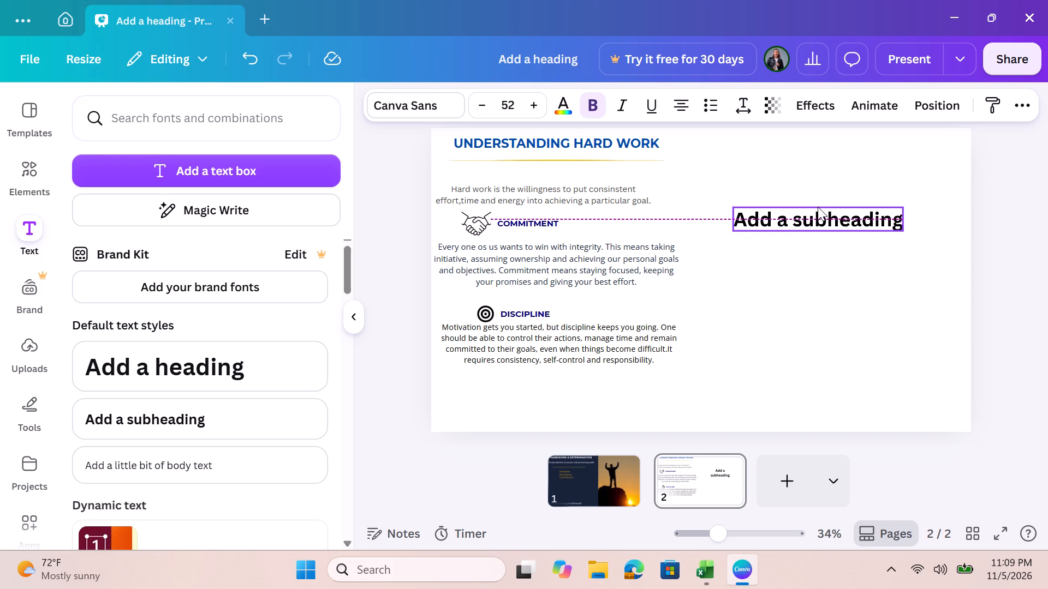
left_click_drag(818, 207, 819, 207)
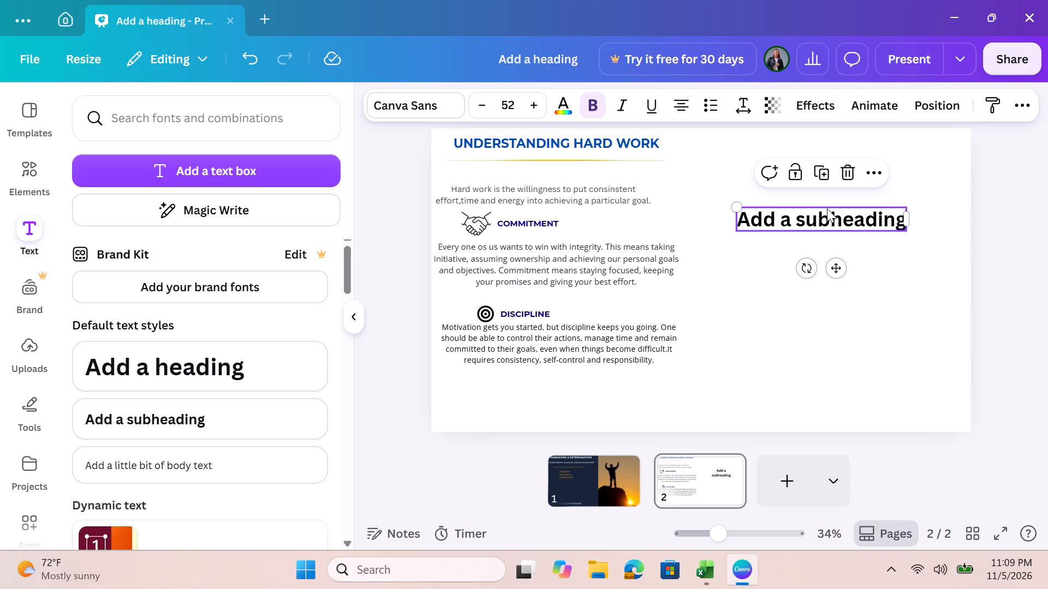
Clear the placeholder text in the new subheading box.
double_click(827, 213)
key("BackSpace")
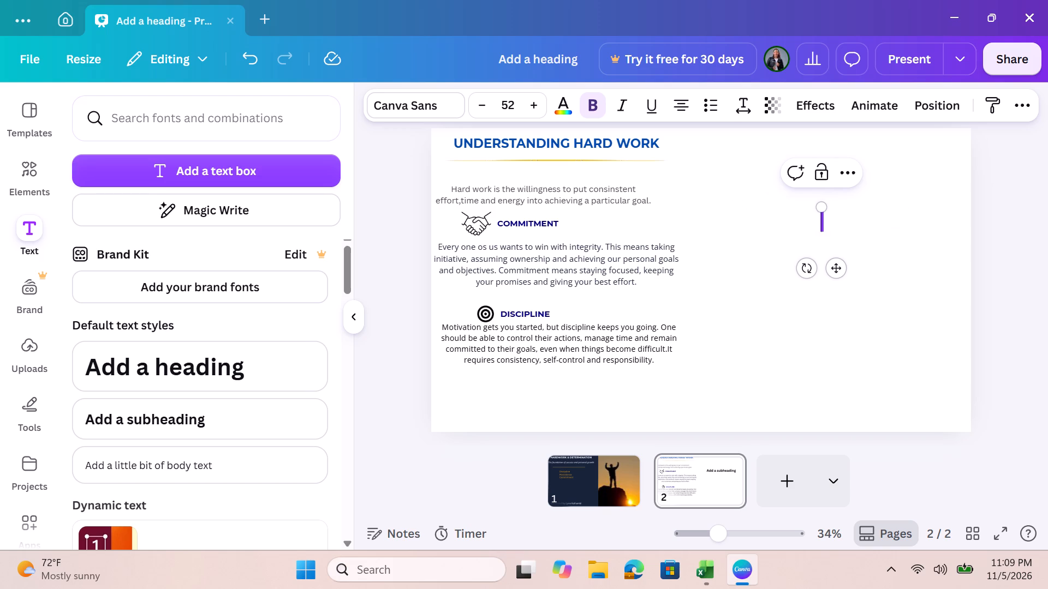
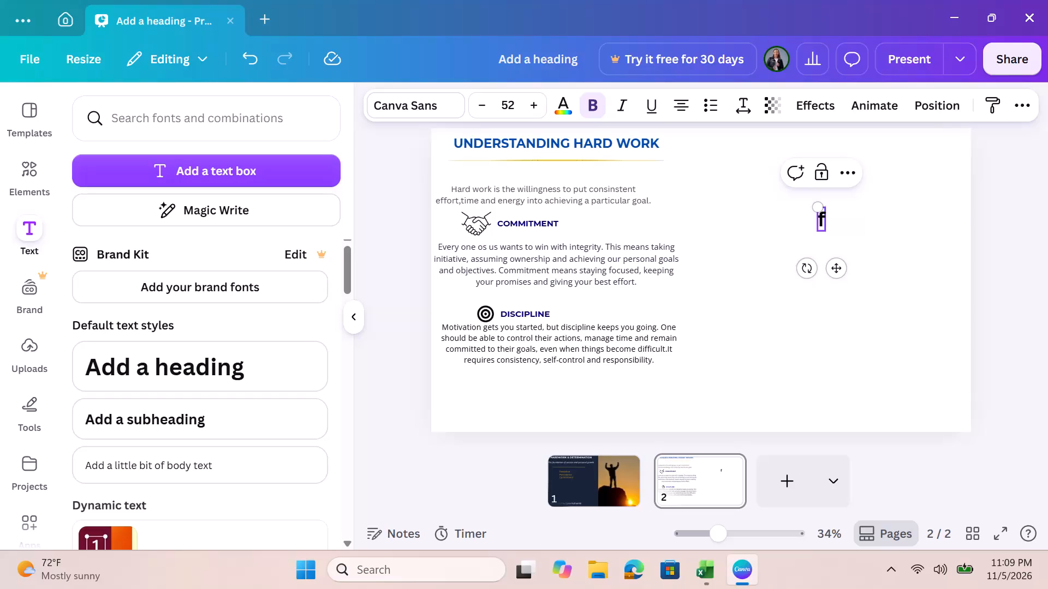
Clear the stray letter from the new subheading box and set its font size to 21.
key("BackSpace")
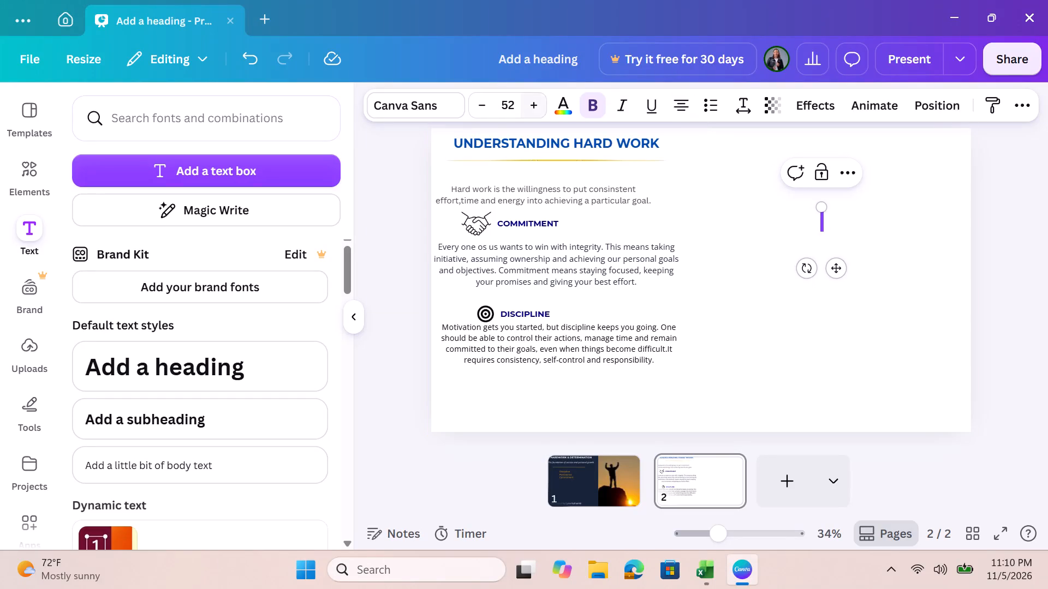
triple_click(482, 107)
triple_click(482, 107)
triple_click(482, 107)
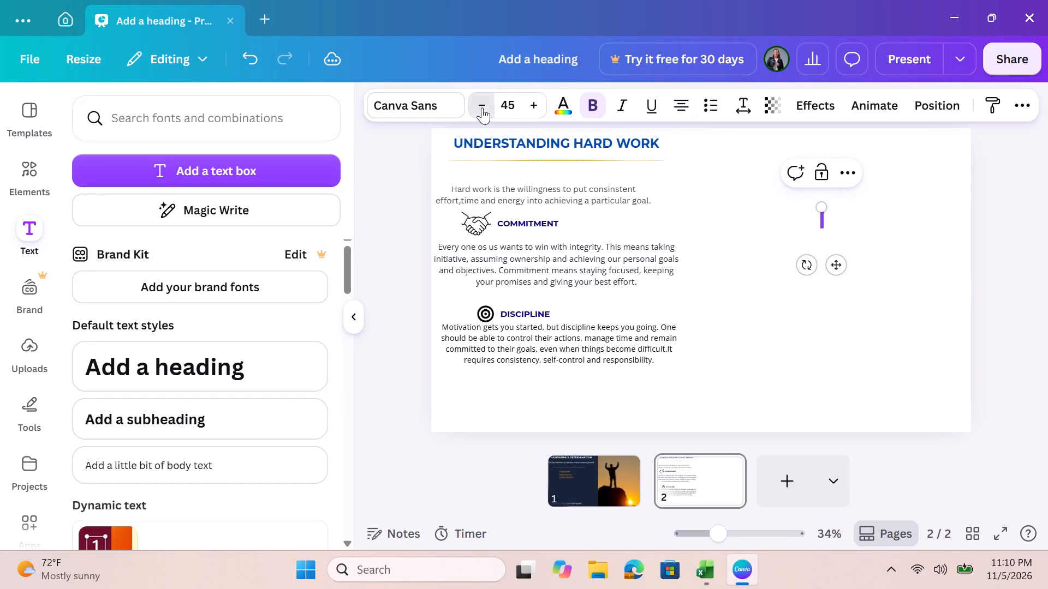
triple_click(482, 107)
triple_click(482, 107)
triple_click(482, 107)
triple_click(482, 107)
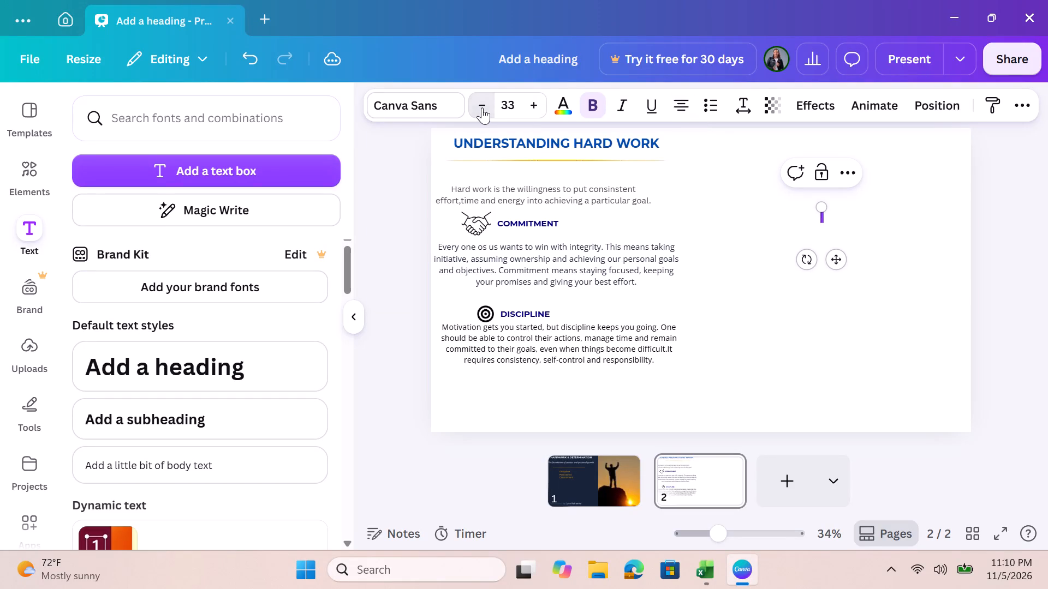
triple_click(482, 107)
left_click(482, 107)
triple_click(482, 107)
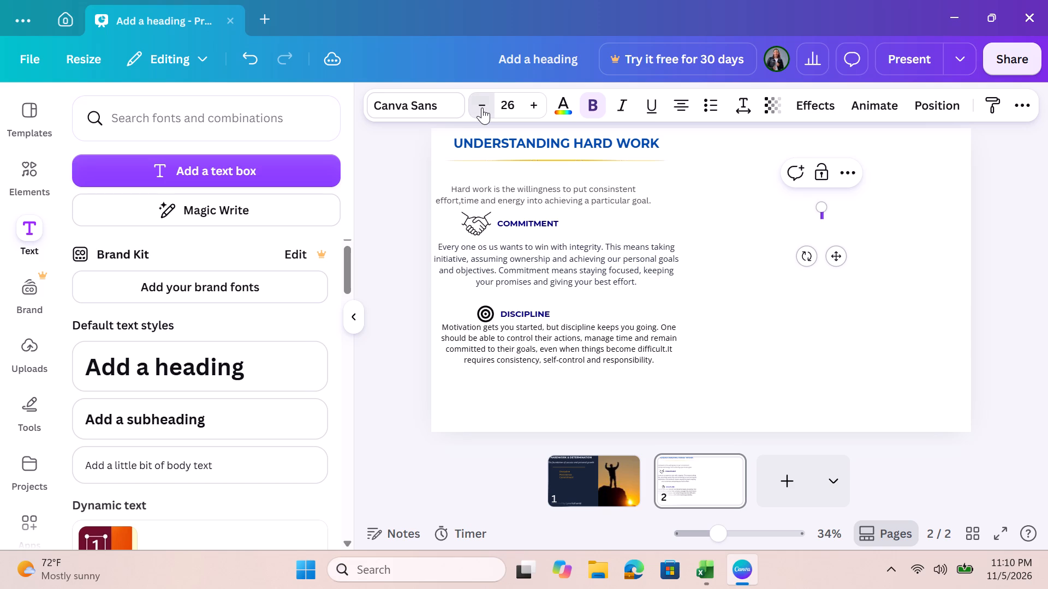
double_click(482, 107)
left_click(482, 107)
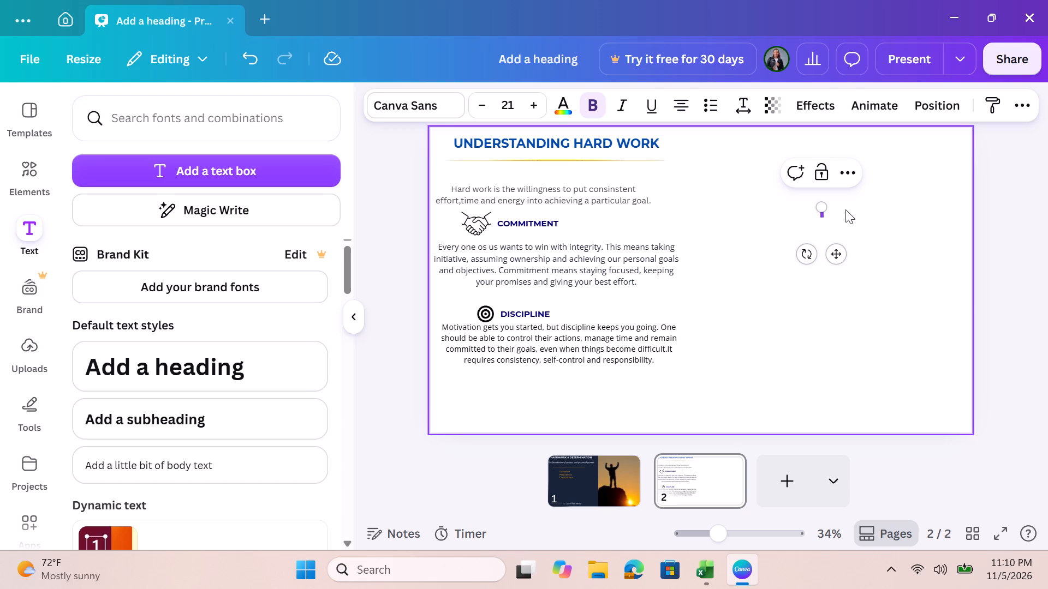
Enter CONSISTENCY as the new subheading's text.
key("space")
key("BackSpace")
key("o")
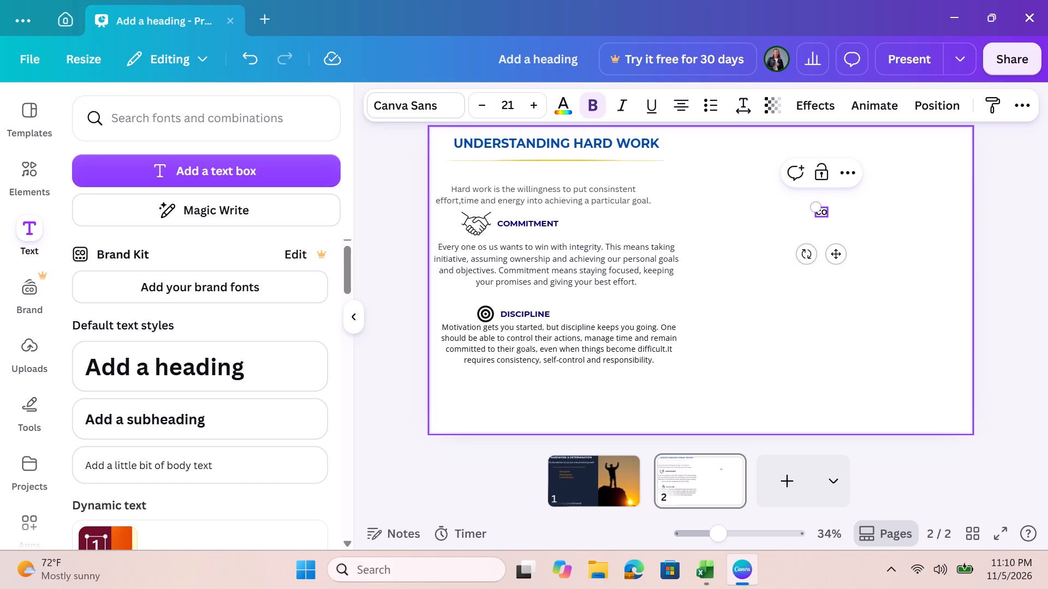
type("NSI")
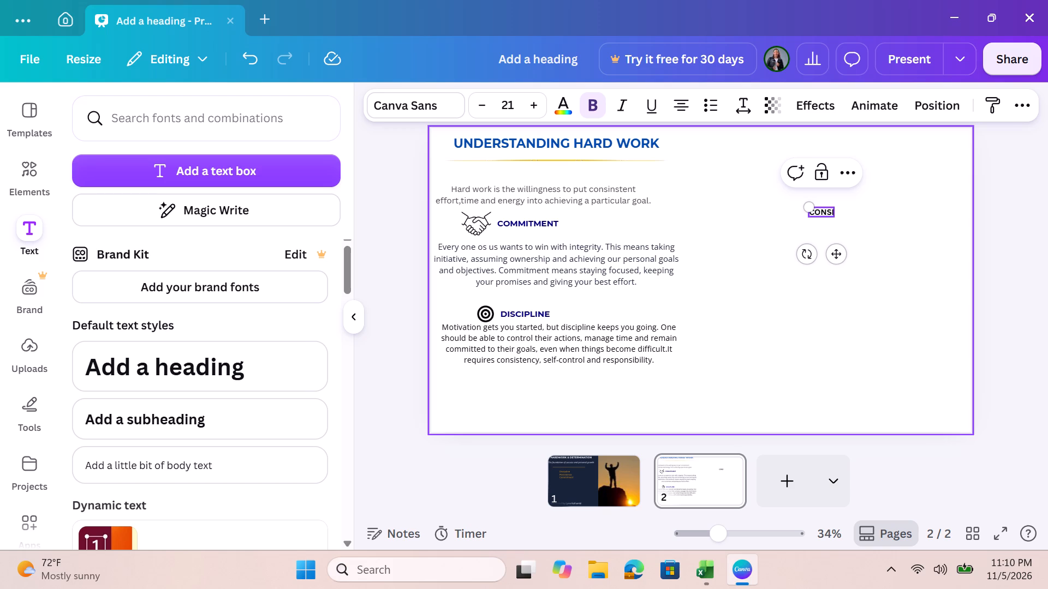
type("STENCY")
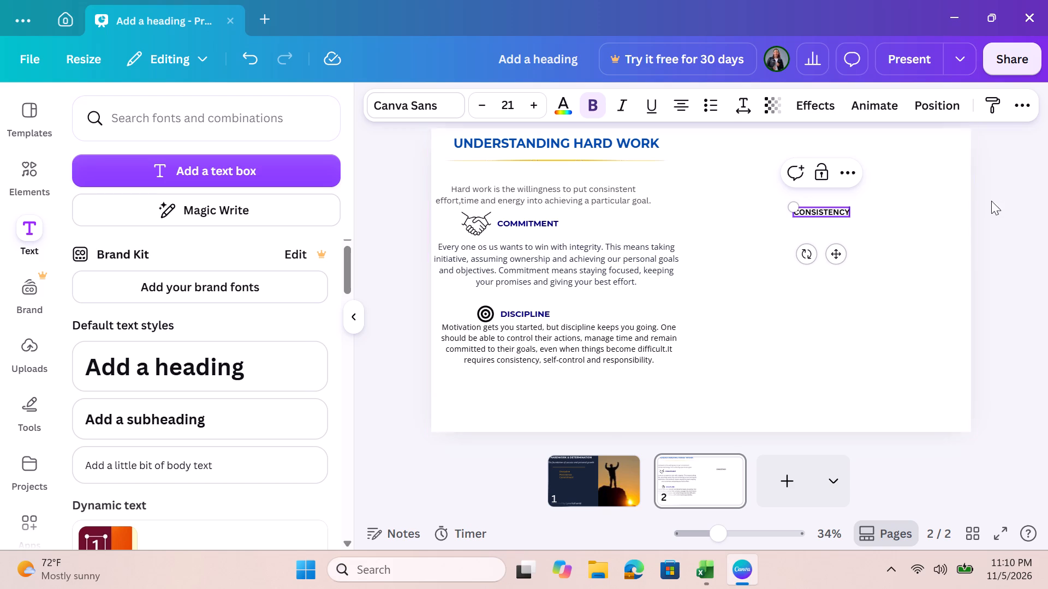
Change the CONSISTENCY subheading's font to Montserrat.
double_click(825, 212)
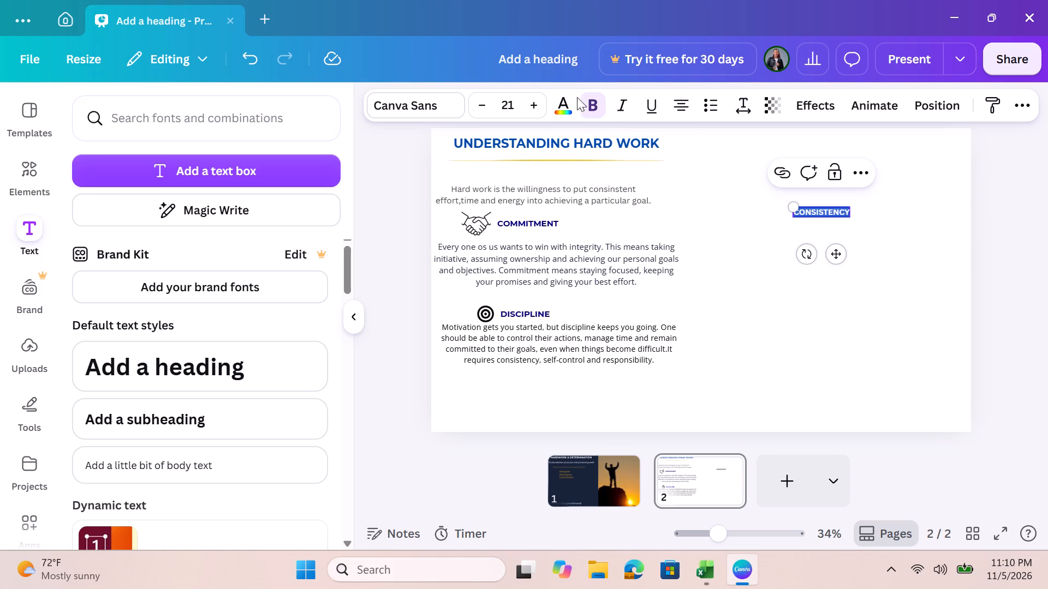
left_click(444, 101)
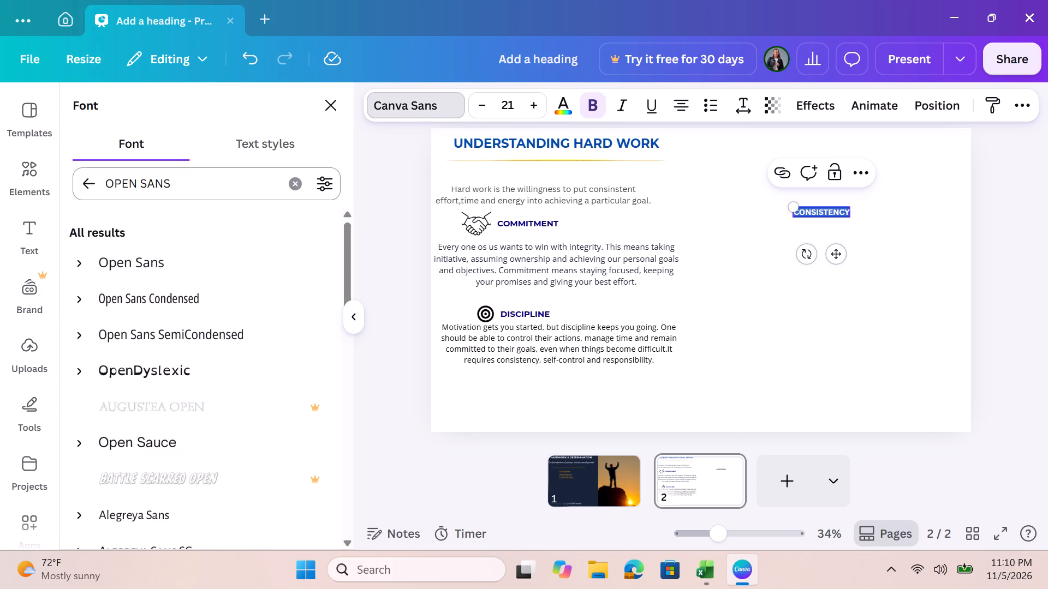
left_click(291, 184)
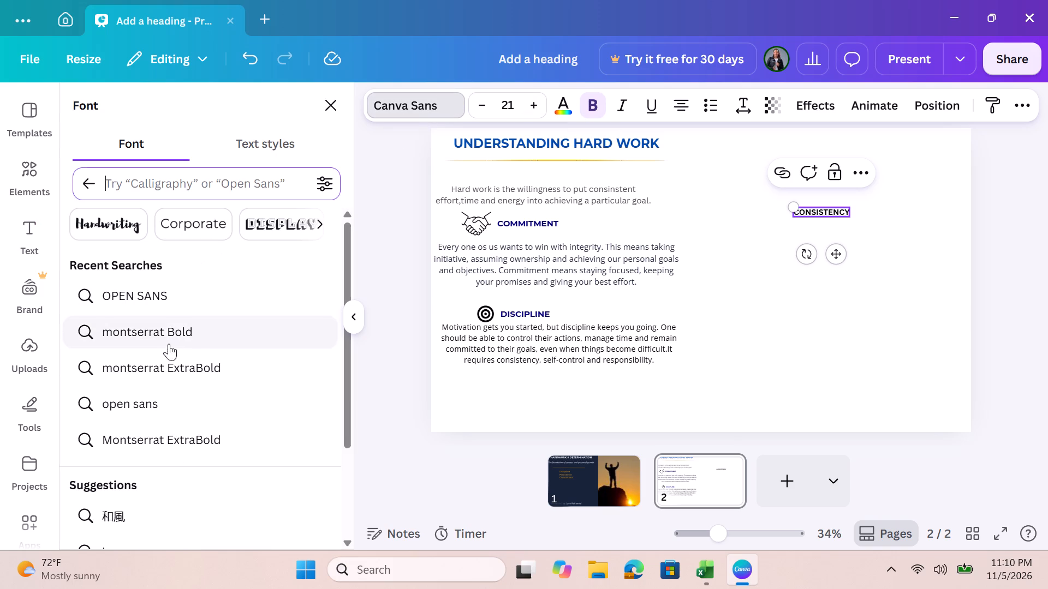
left_click(158, 333)
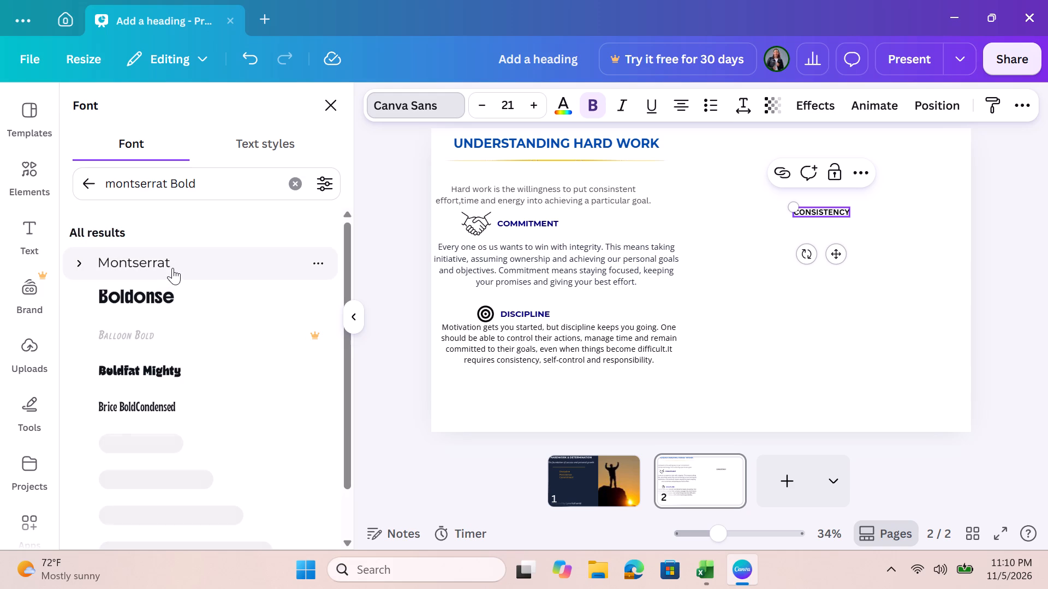
left_click(172, 268)
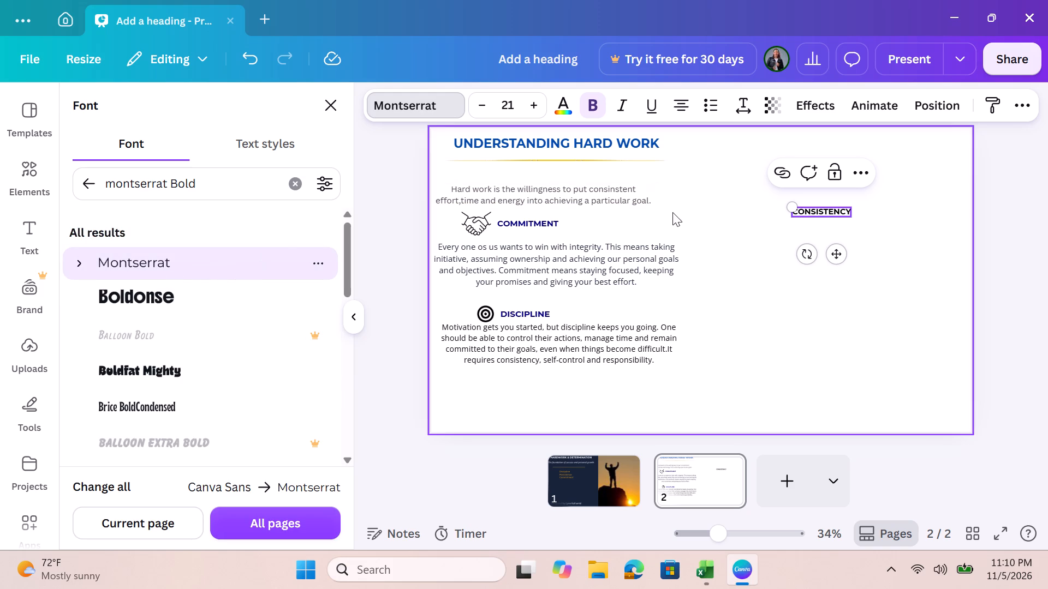
left_click(773, 211)
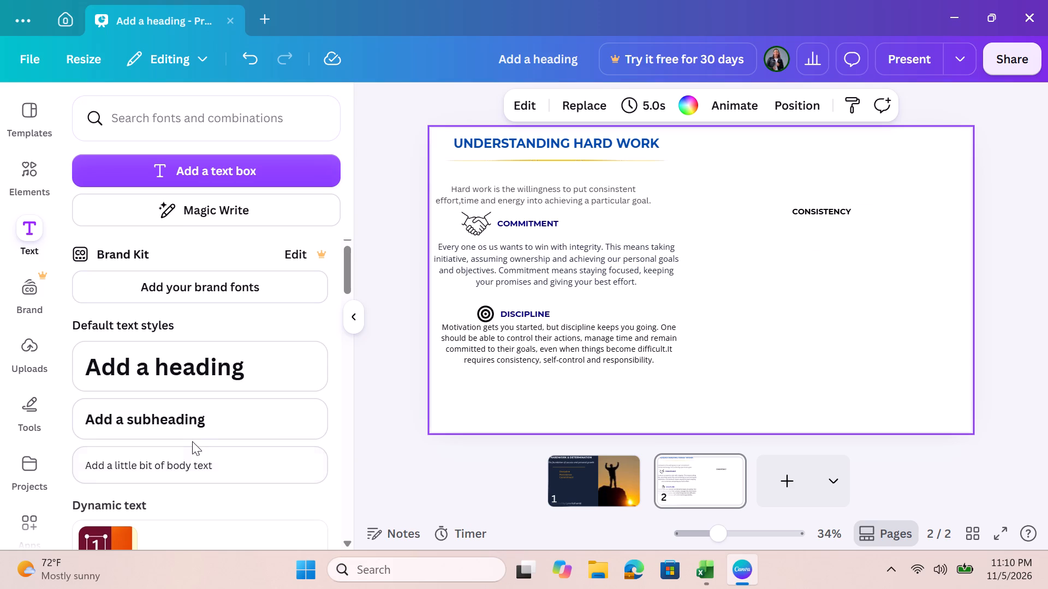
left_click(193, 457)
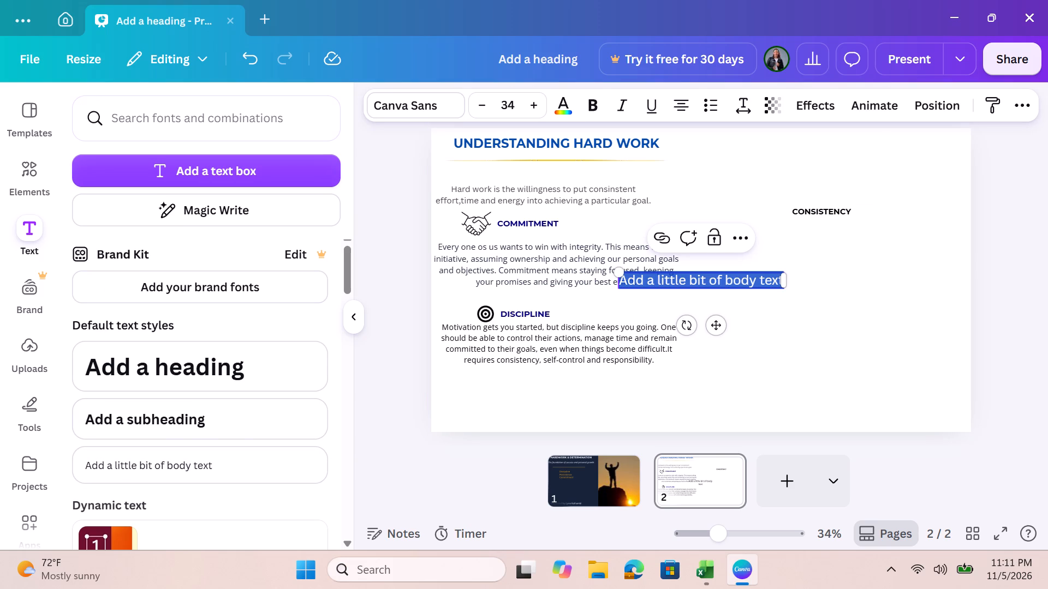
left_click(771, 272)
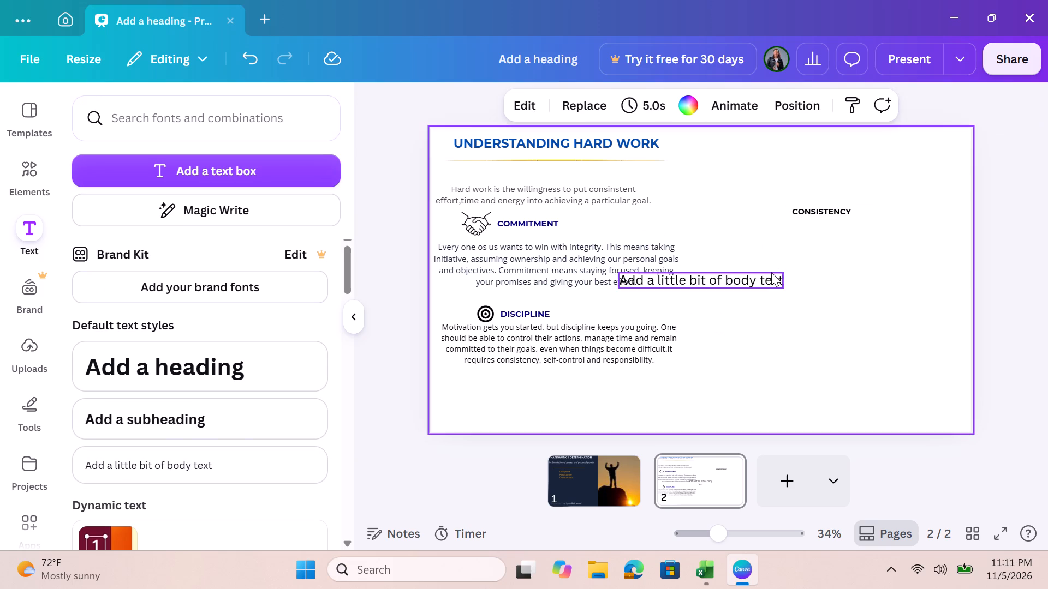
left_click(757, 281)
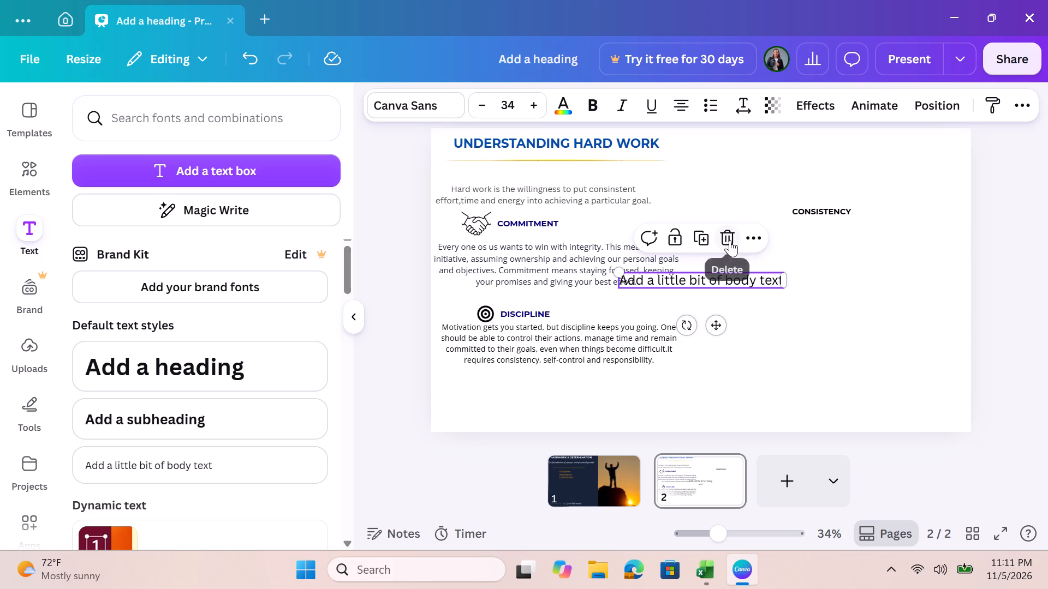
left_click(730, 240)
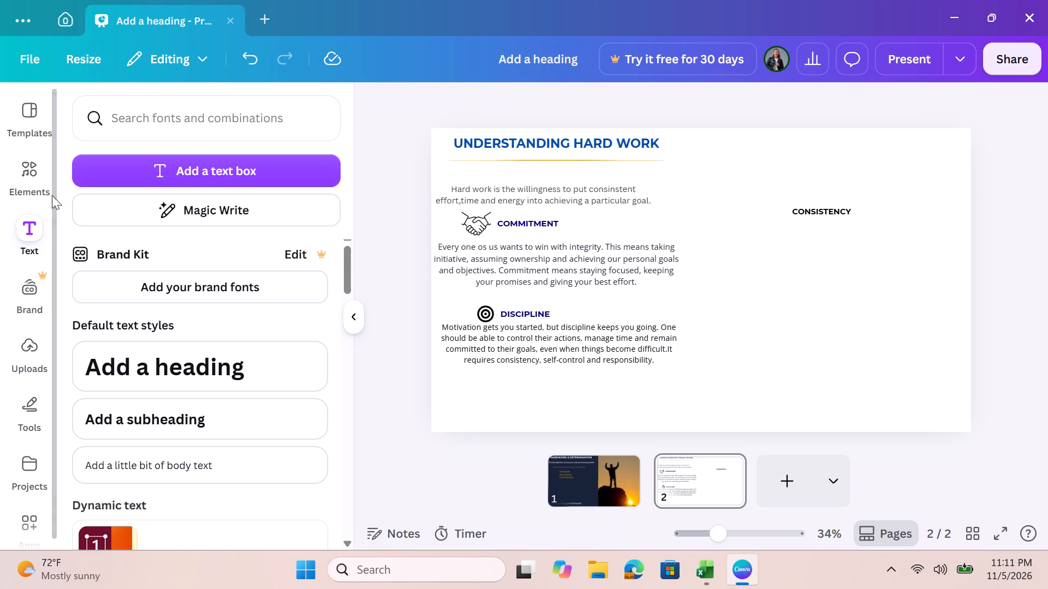
Search the elements for REPEAT LINE ICON and insert the graphic of two thin curved arrows forming a circle.
left_click(34, 181)
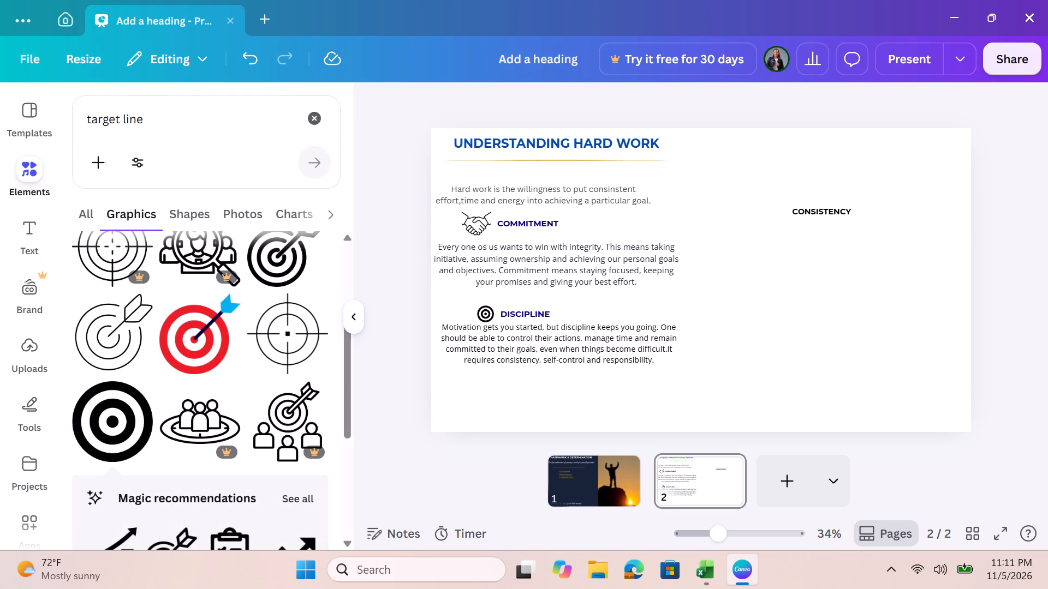
left_click(309, 122)
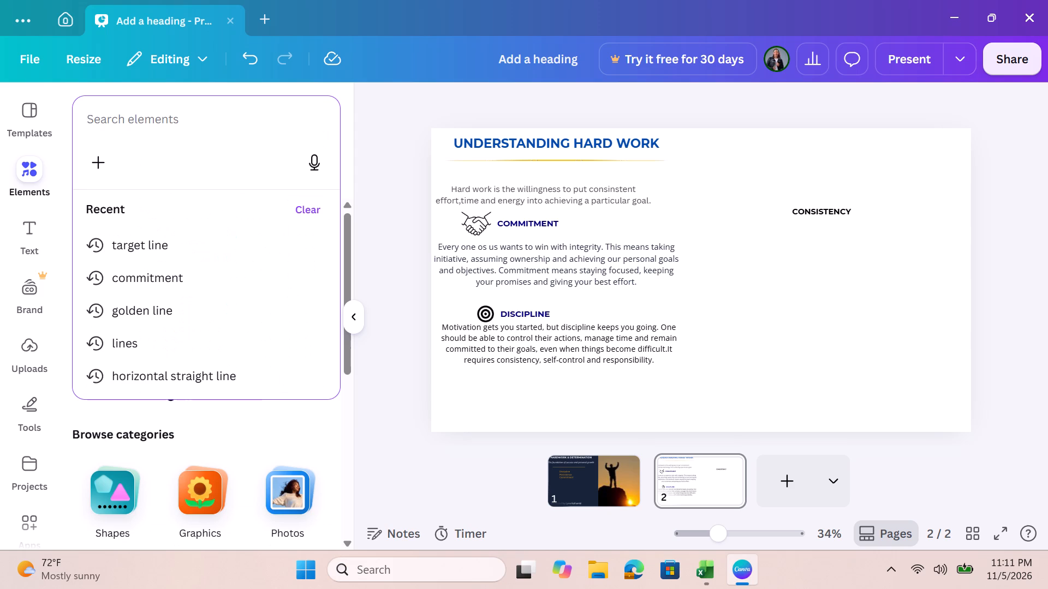
type("RE")
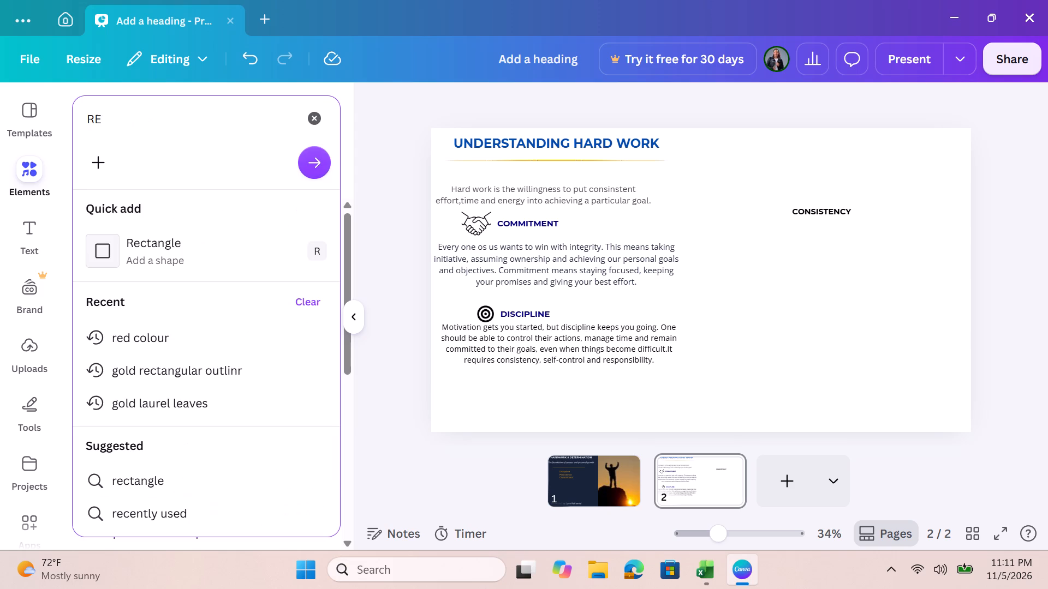
type("PEAT LINE ICON")
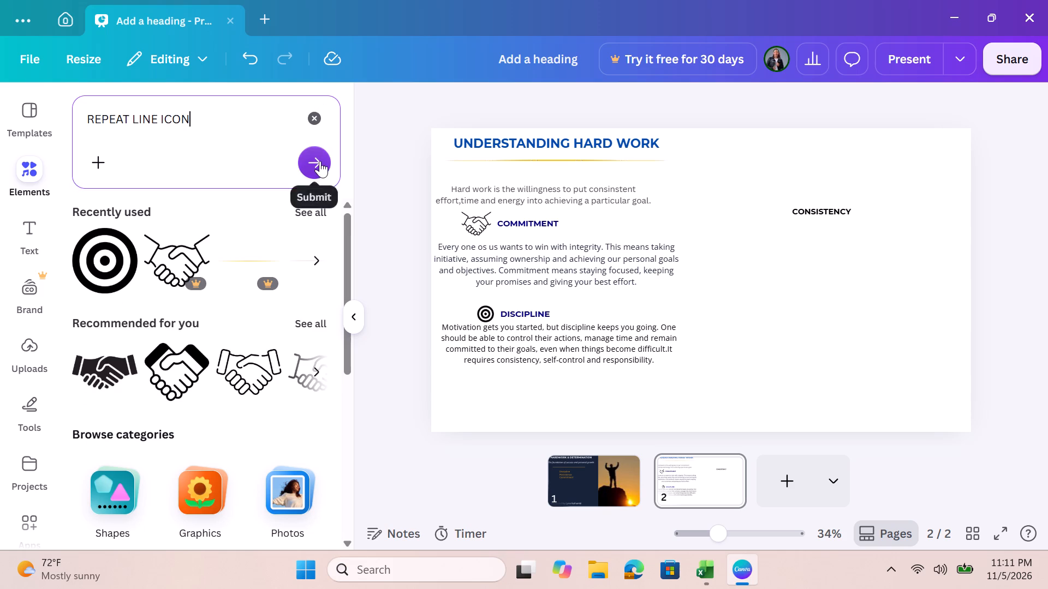
left_click(320, 161)
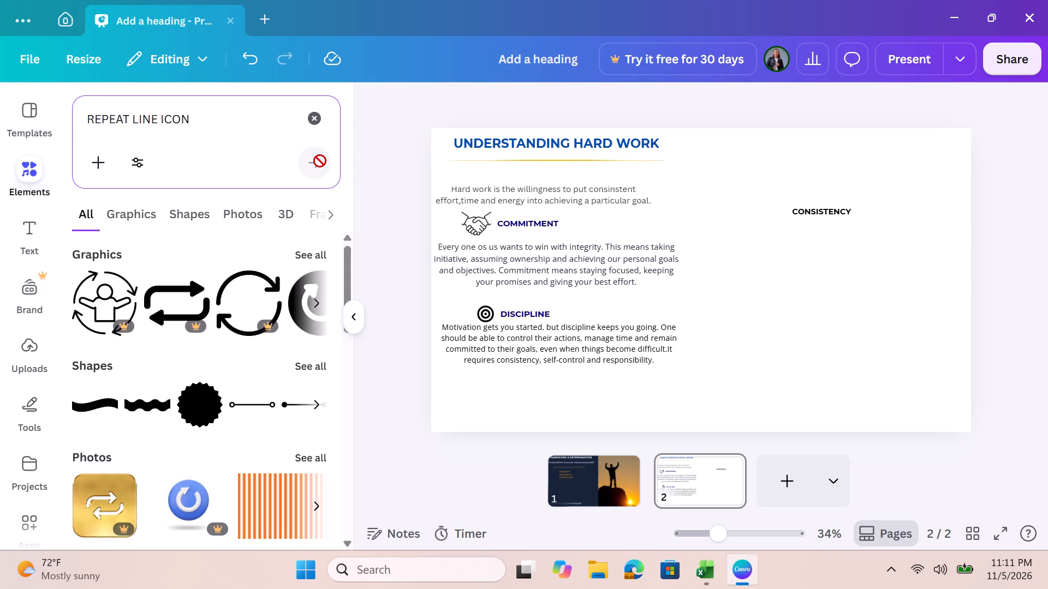
left_click(259, 310)
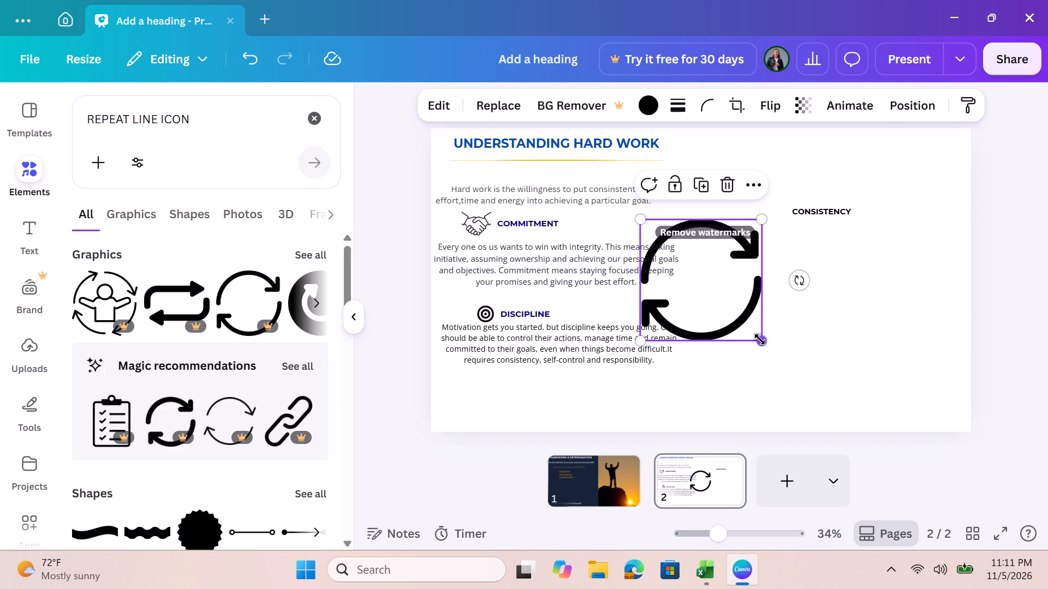
Shrink the circular-arrows icon to about 82 by 82 and place it just left of the CONSISTENCY subheading.
left_click_drag(760, 339, 696, 267)
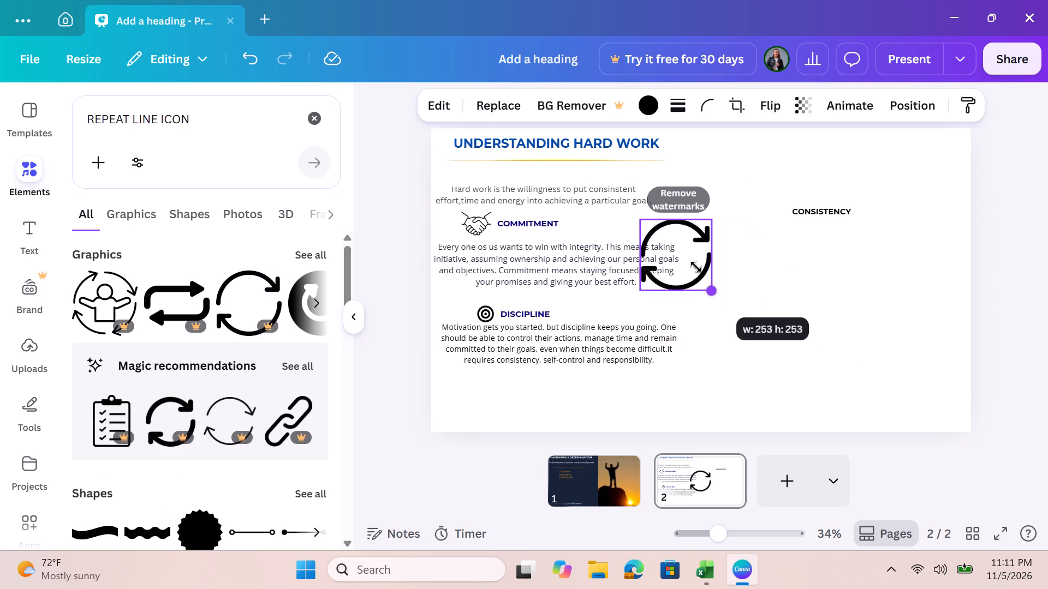
left_click_drag(696, 267, 679, 239)
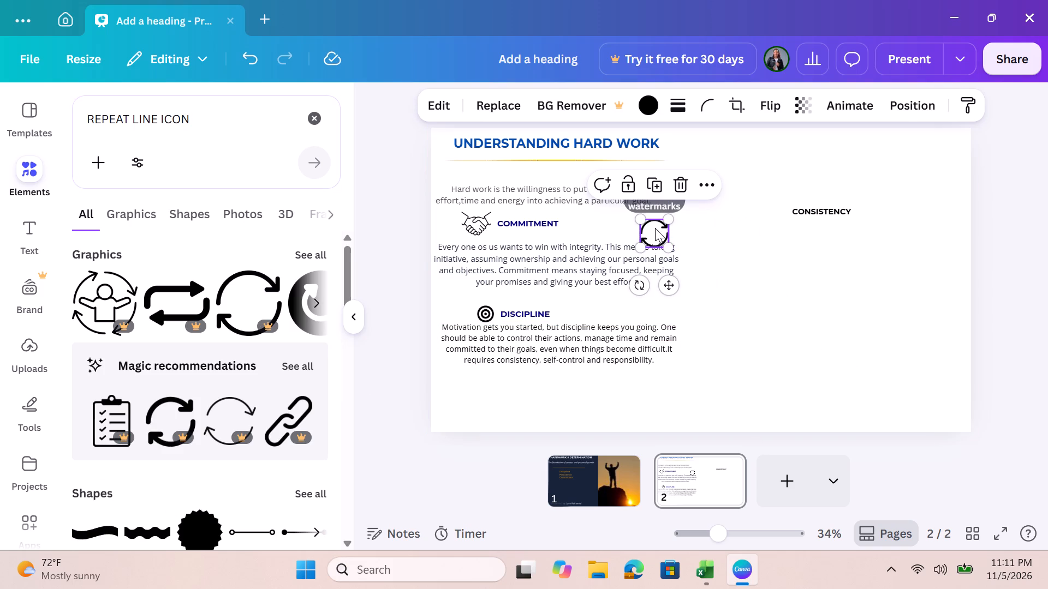
left_click_drag(655, 228, 761, 209)
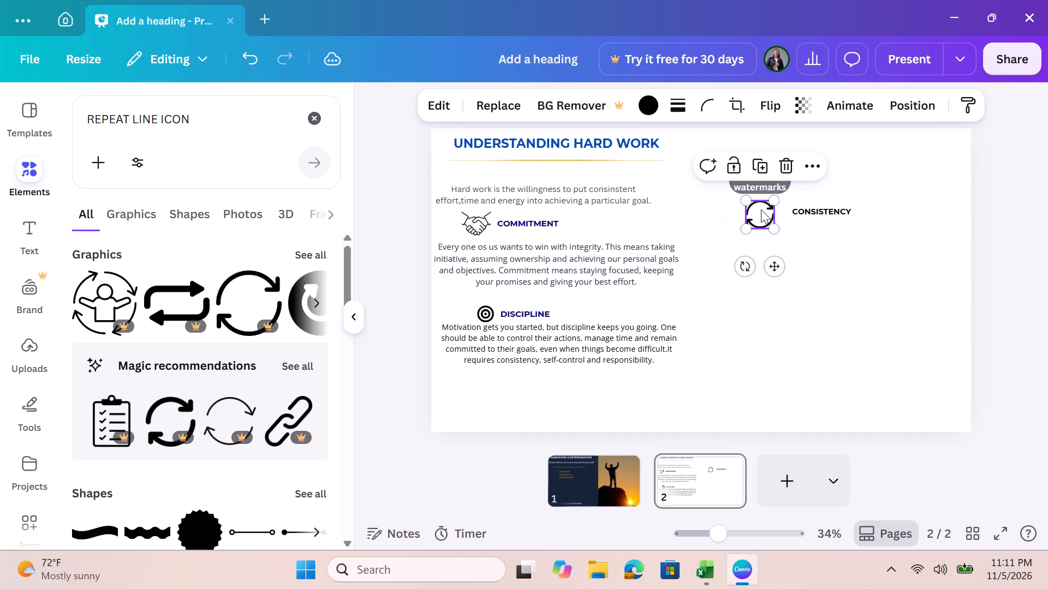
left_click(776, 221)
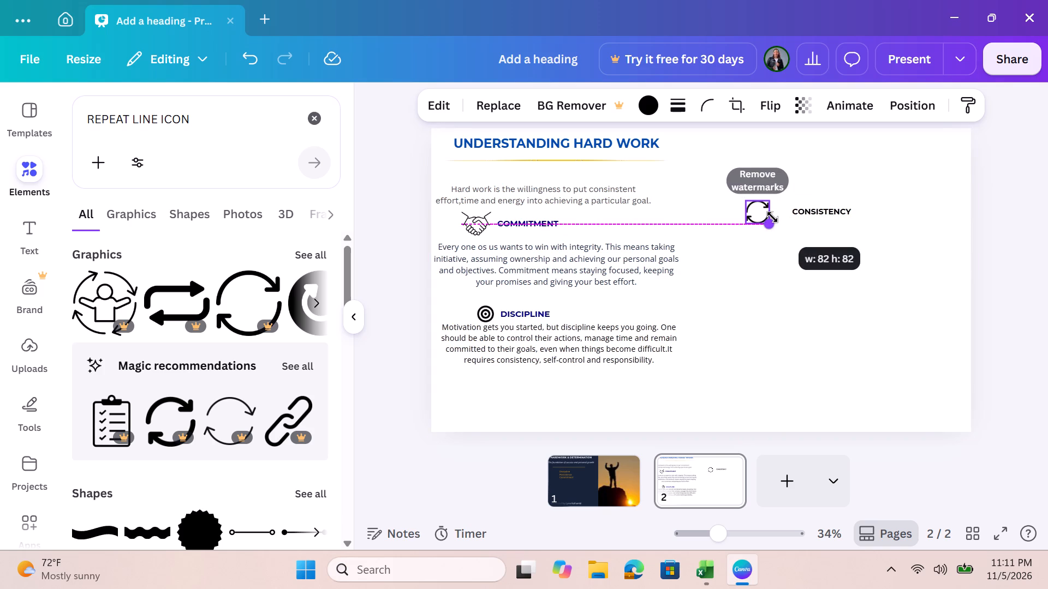
left_click_drag(766, 215, 778, 215)
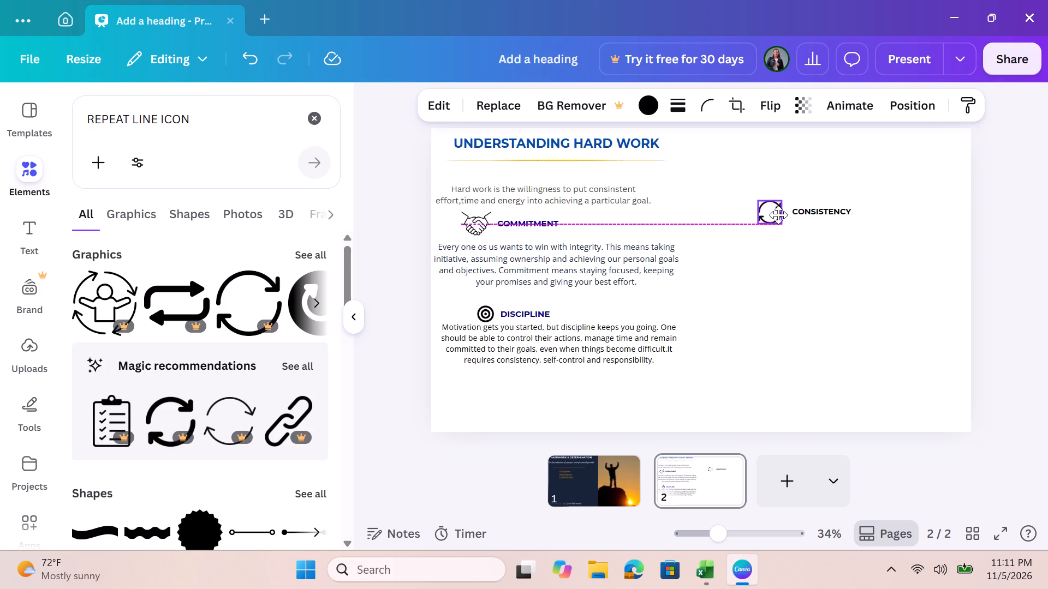
left_click_drag(778, 215, 779, 215)
Shrink the circular-arrows icon a little more and move it farther left of CONSISTENCY, slightly below the subheading's level.
left_click_drag(782, 218, 776, 212)
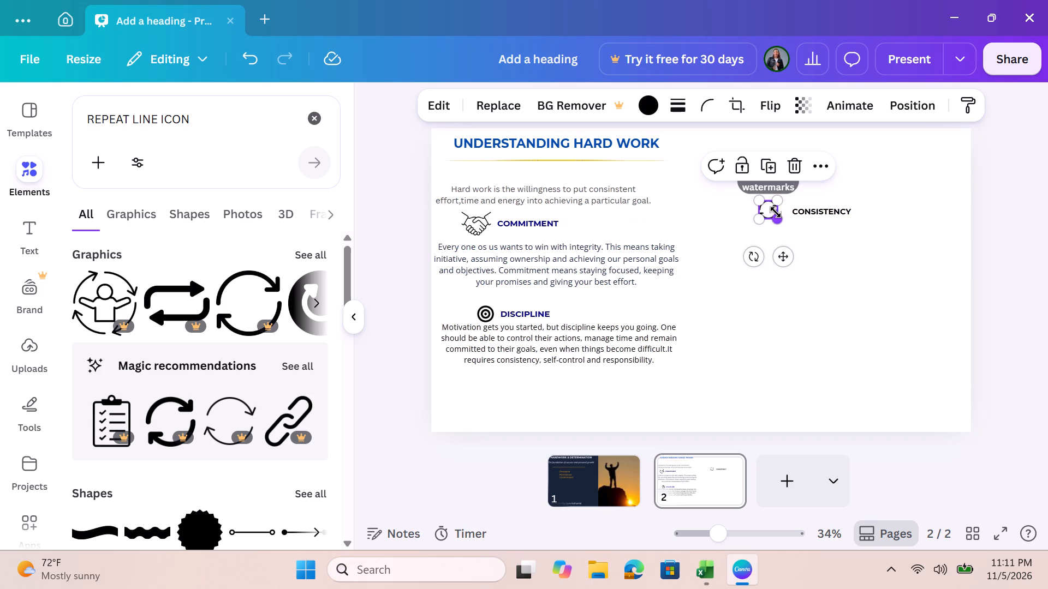
left_click_drag(774, 212, 750, 224)
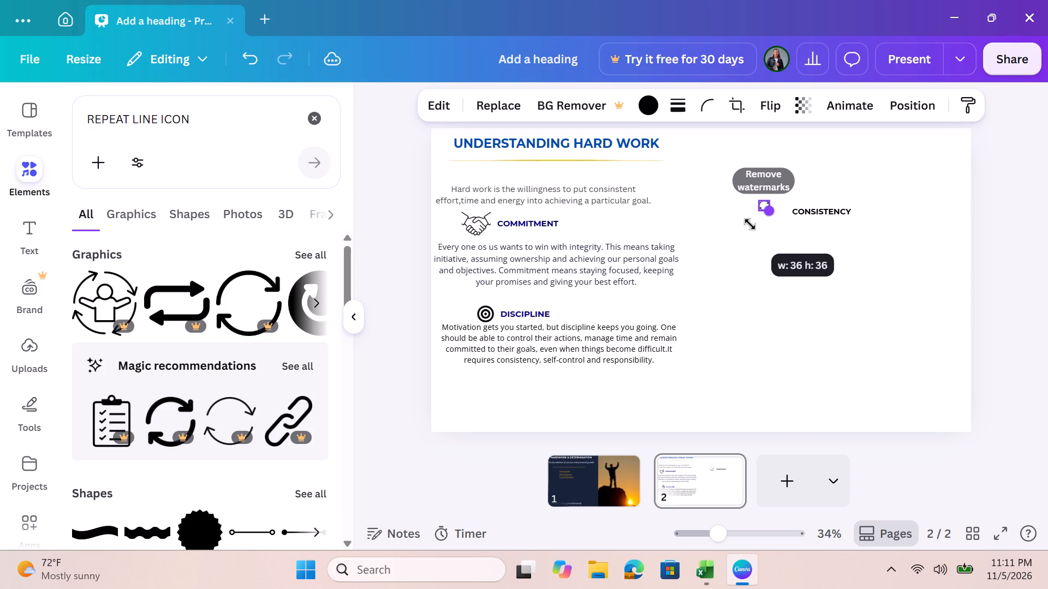
left_click_drag(750, 224, 754, 224)
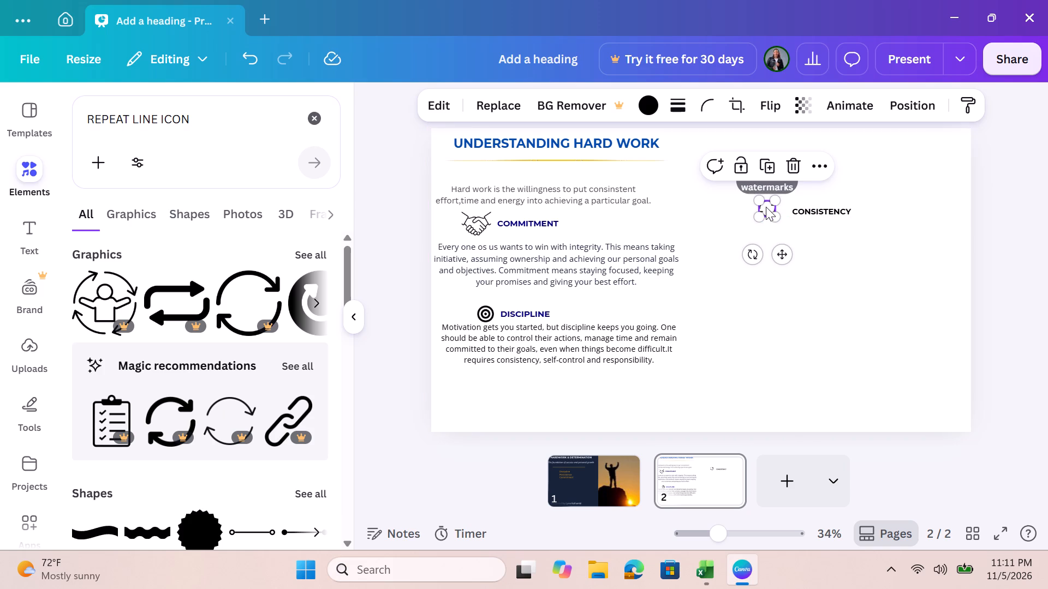
left_click_drag(767, 202, 745, 210)
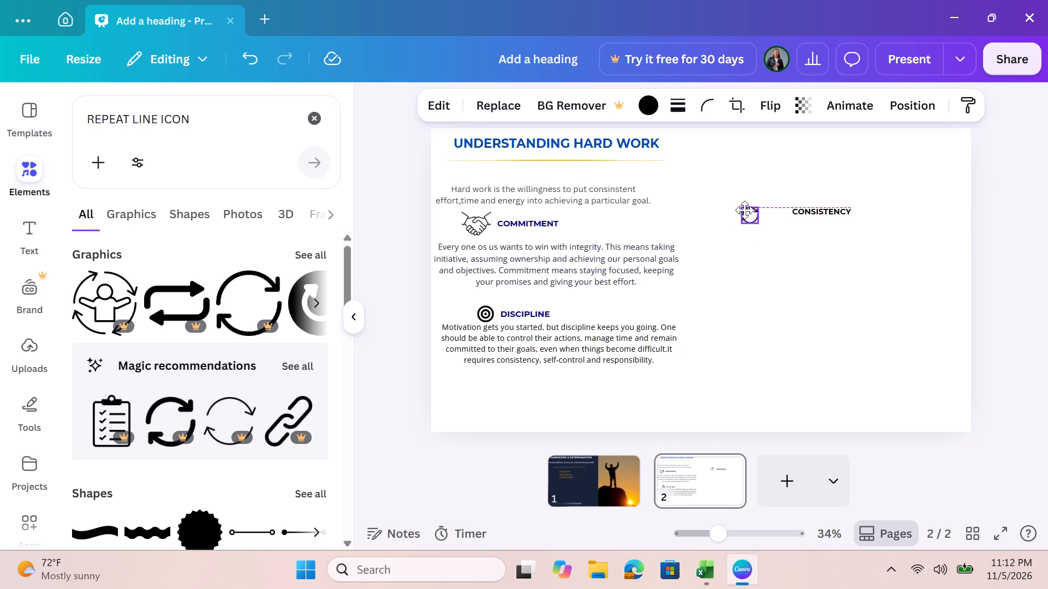
left_click_drag(745, 210, 735, 213)
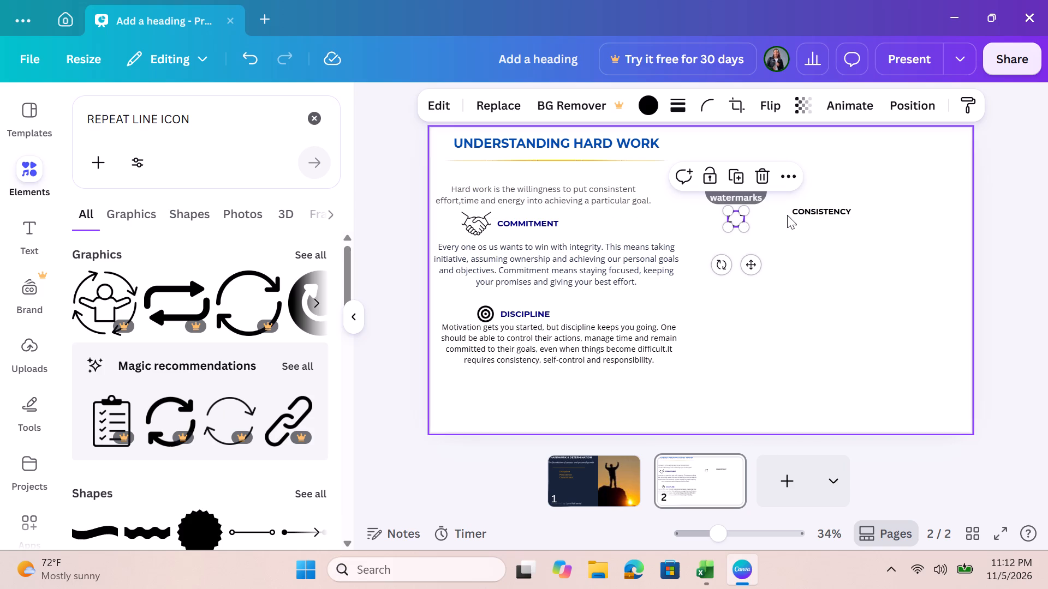
Move the CONSISTENCY subheading closer to the circular-arrows icon and align it level with the icon.
left_click_drag(800, 214, 772, 219)
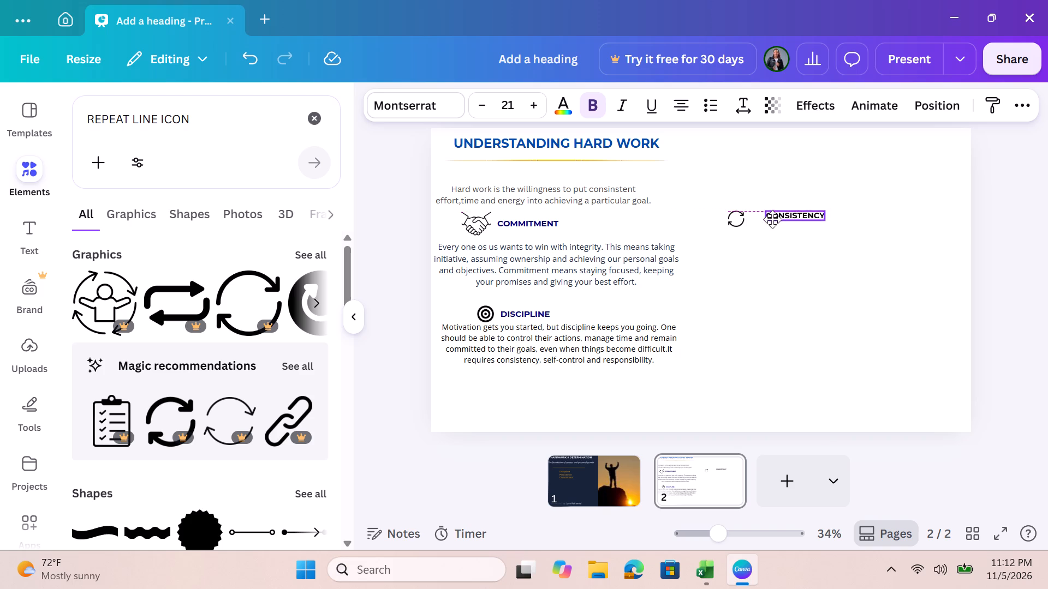
left_click_drag(772, 219, 768, 220)
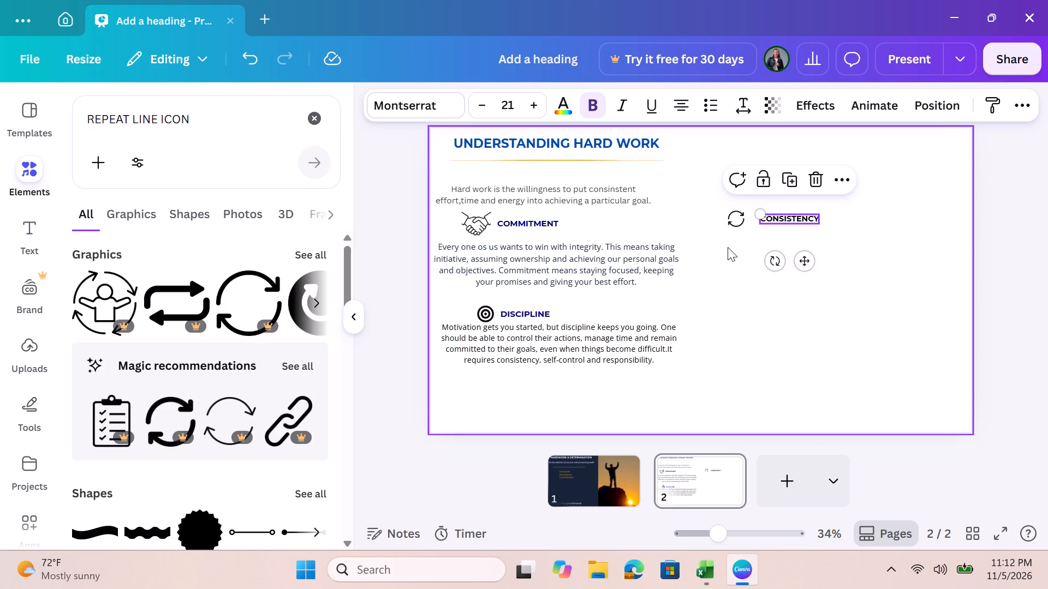
left_click(727, 245)
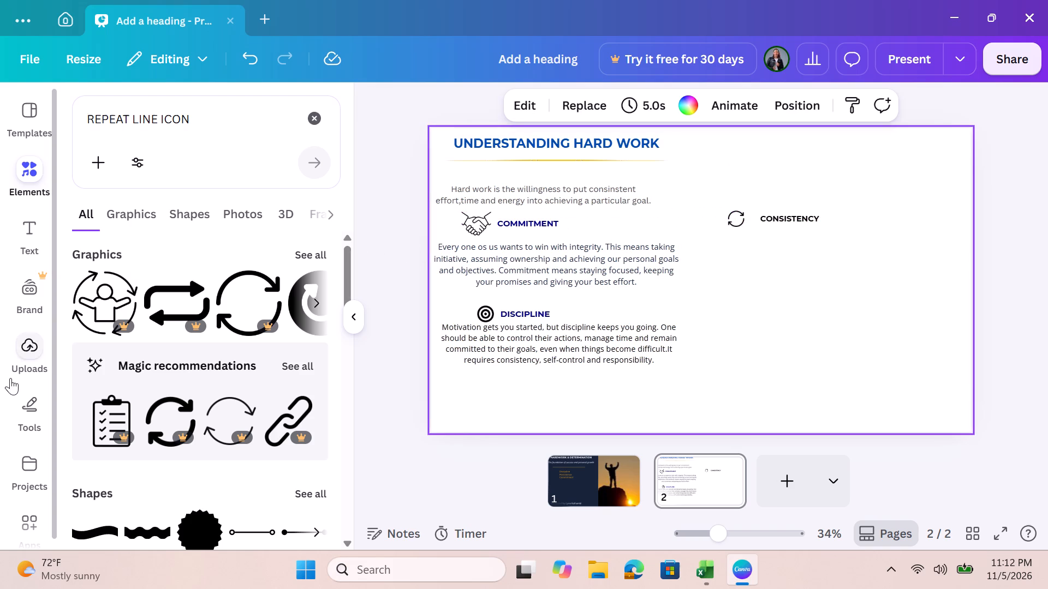
Add a body text box and position it just beneath the CONSISTENCY subheading.
left_click(31, 239)
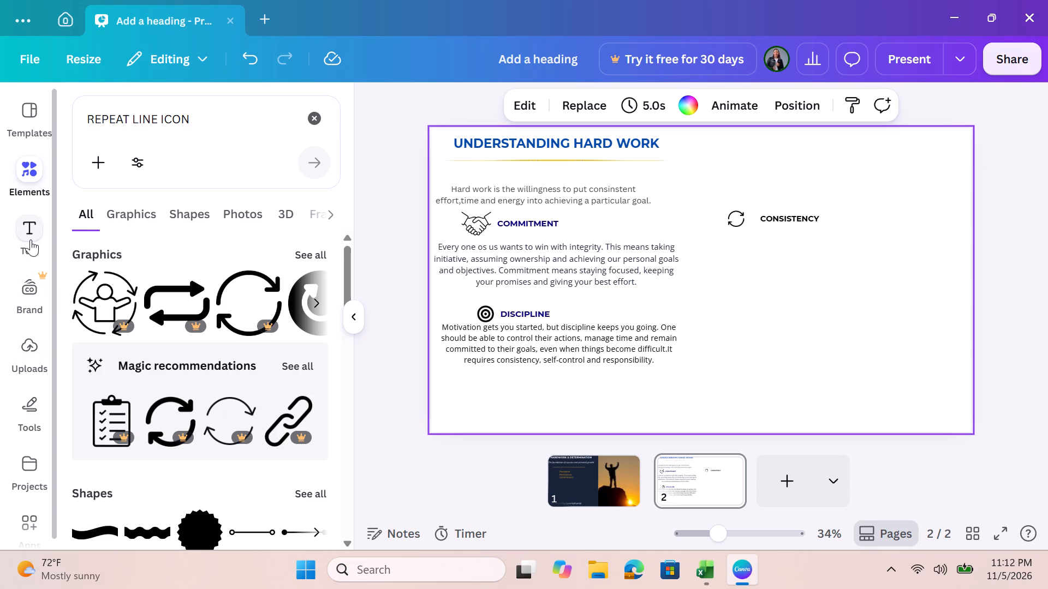
left_click(222, 460)
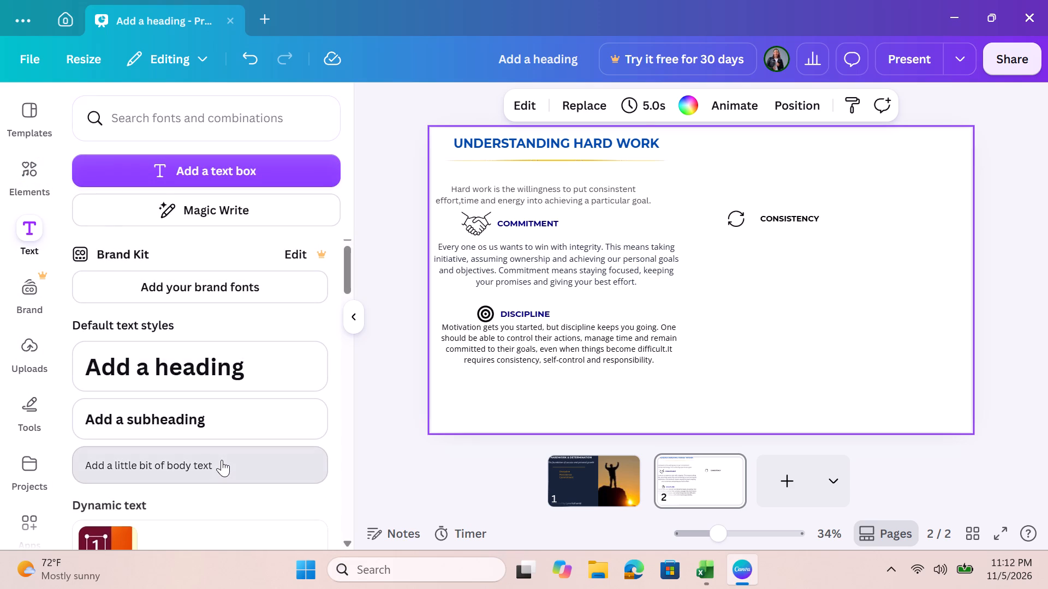
left_click_drag(873, 287, 865, 280)
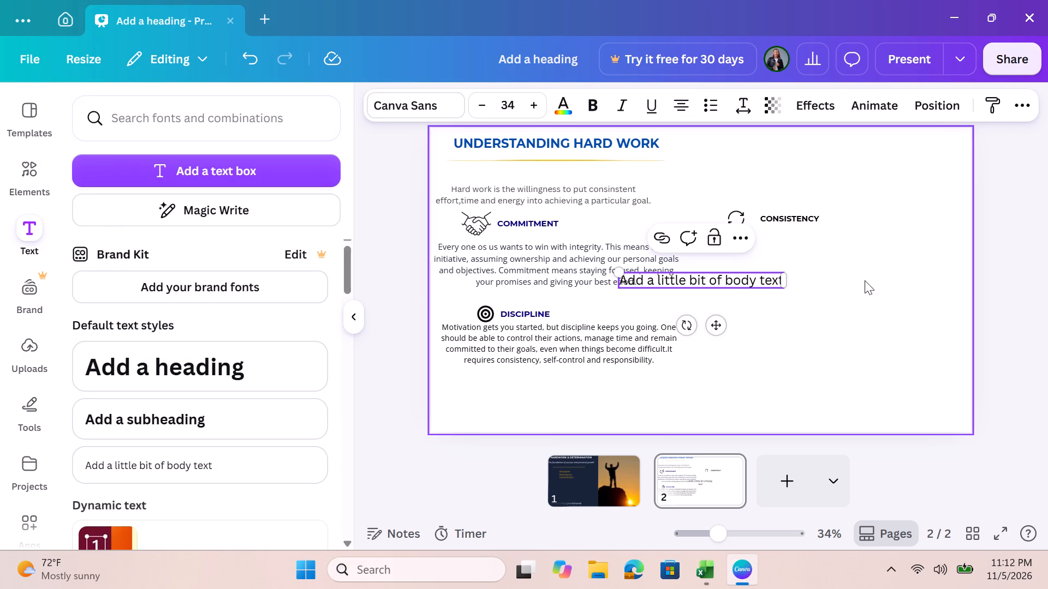
left_click_drag(865, 280, 867, 259)
left_click(867, 259)
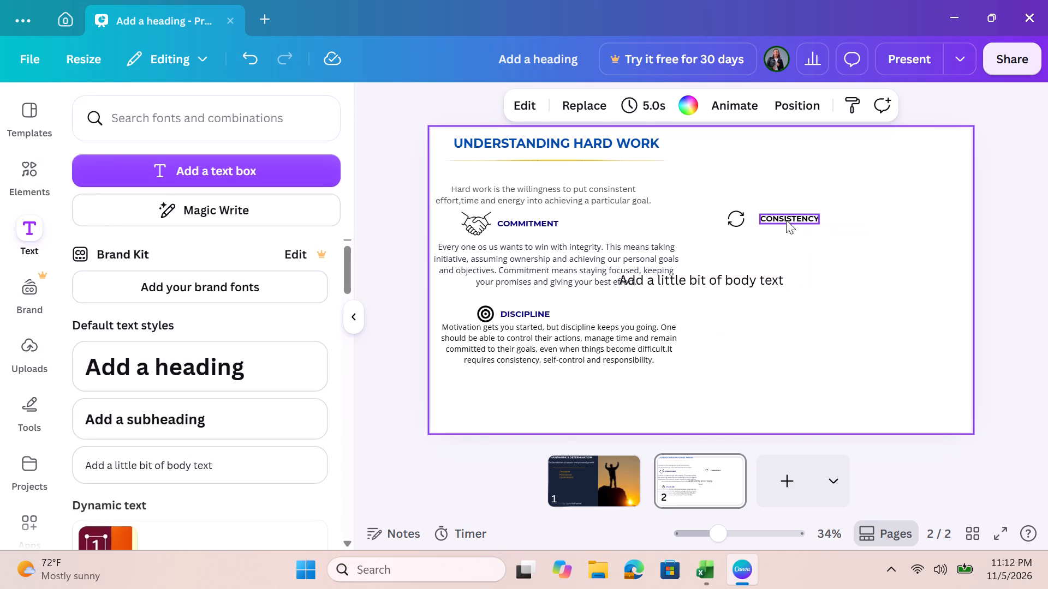
left_click(787, 220)
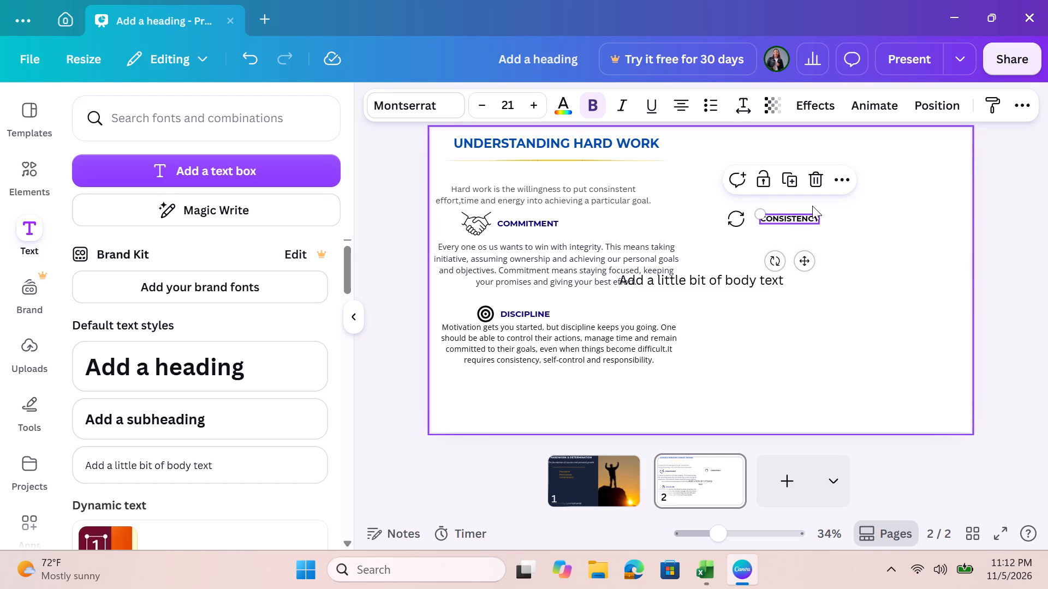
left_click_drag(722, 278, 723, 278)
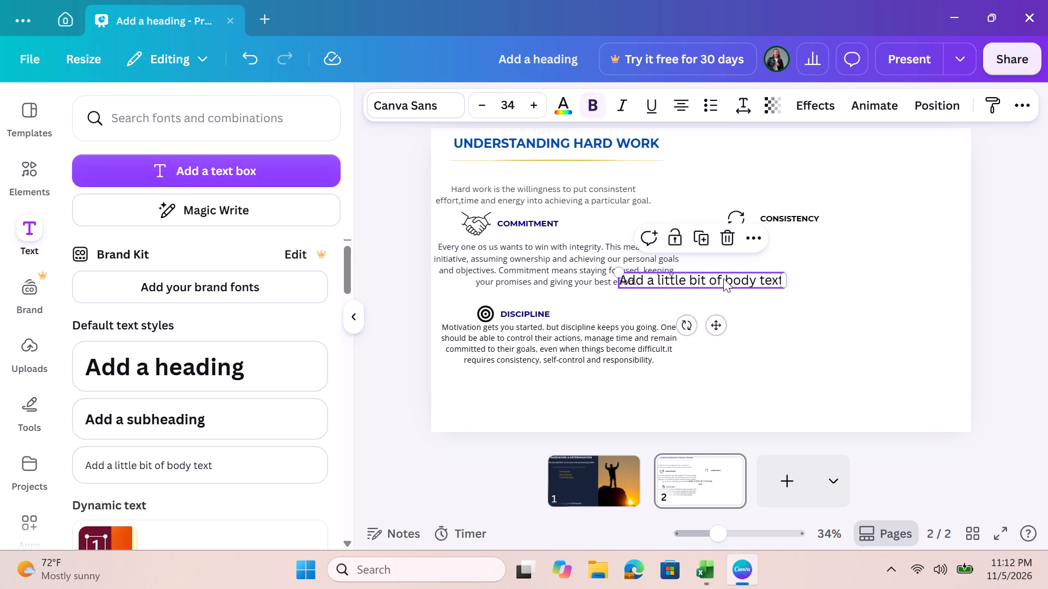
left_click_drag(723, 278, 814, 245)
left_click(803, 227)
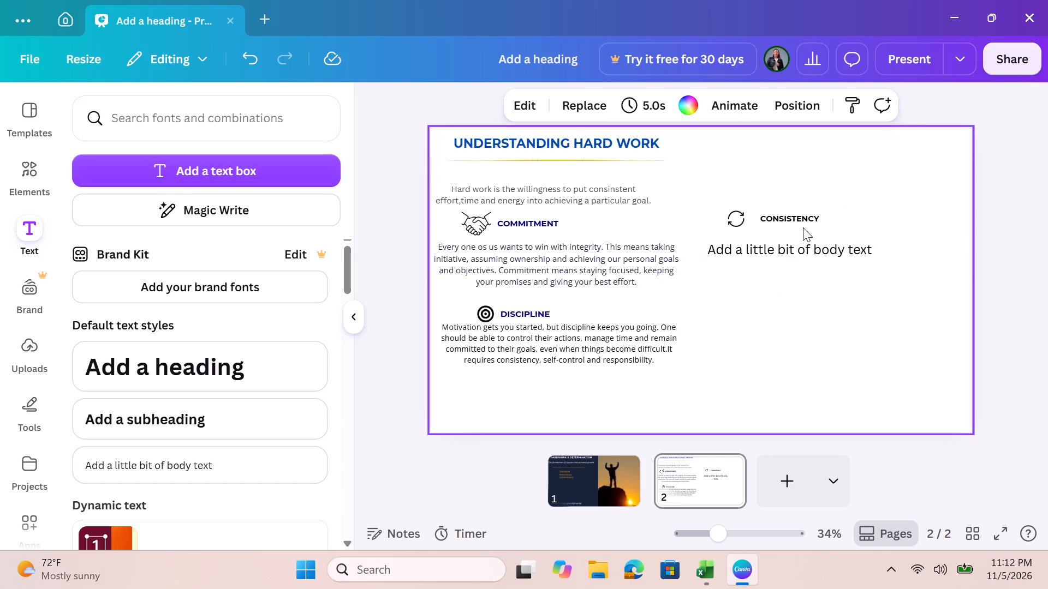
Change the CONSISTENCY subheading's text color to navy blue.
left_click(801, 217)
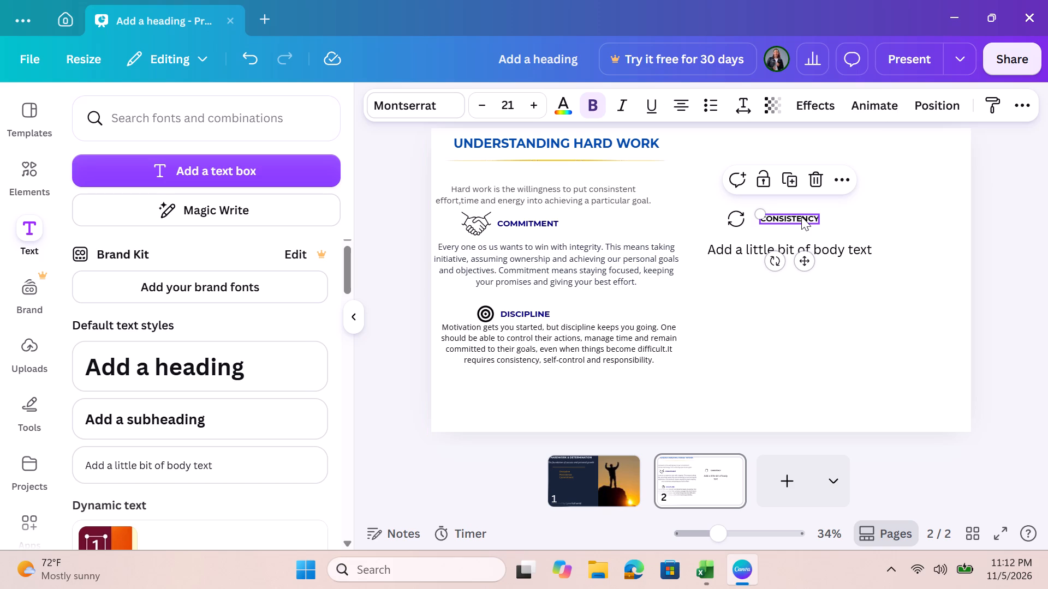
left_click(565, 105)
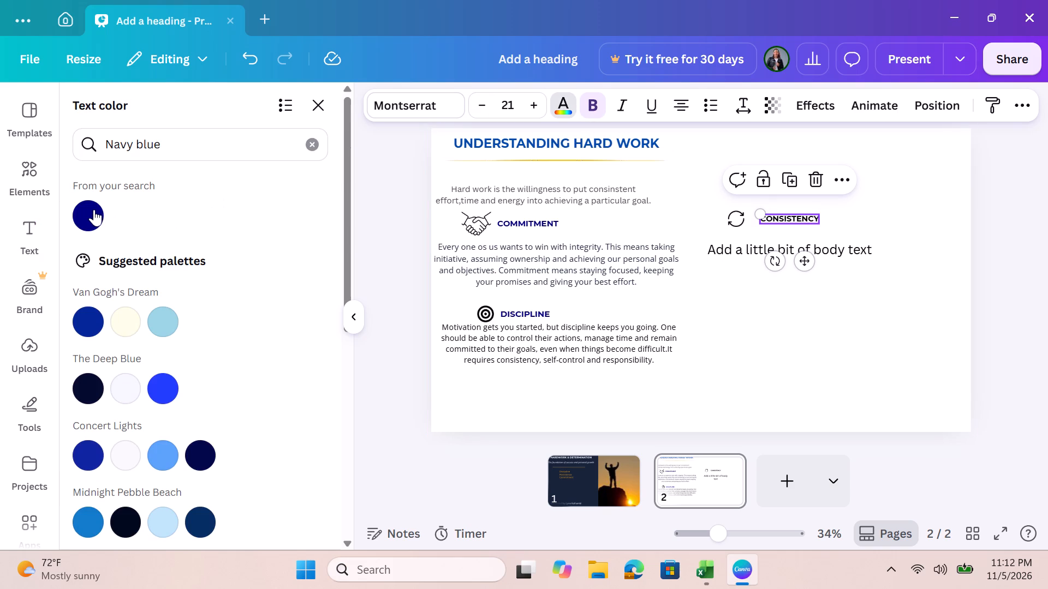
left_click(86, 209)
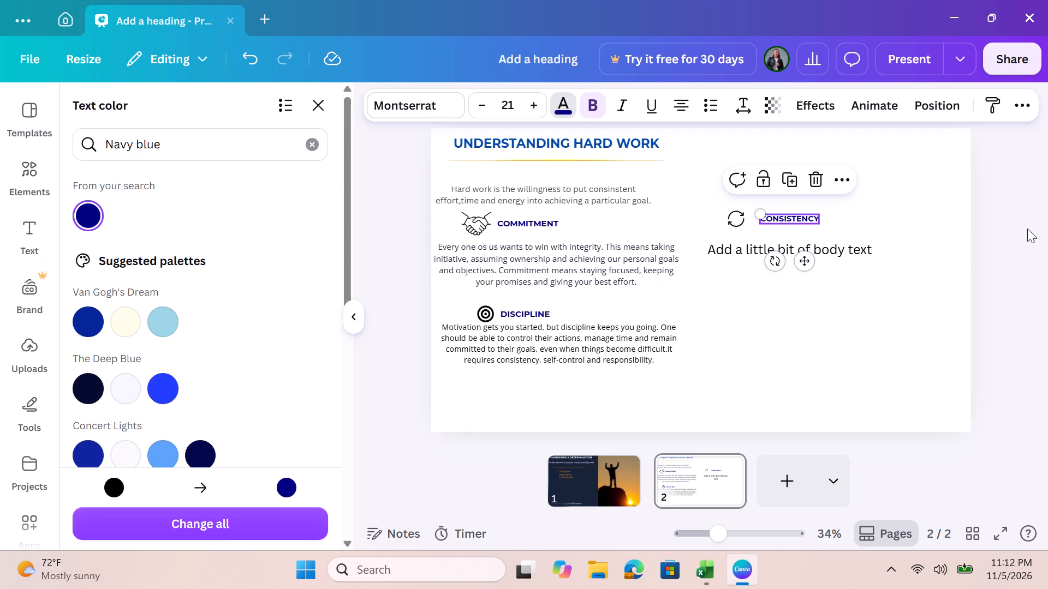
left_click(903, 219)
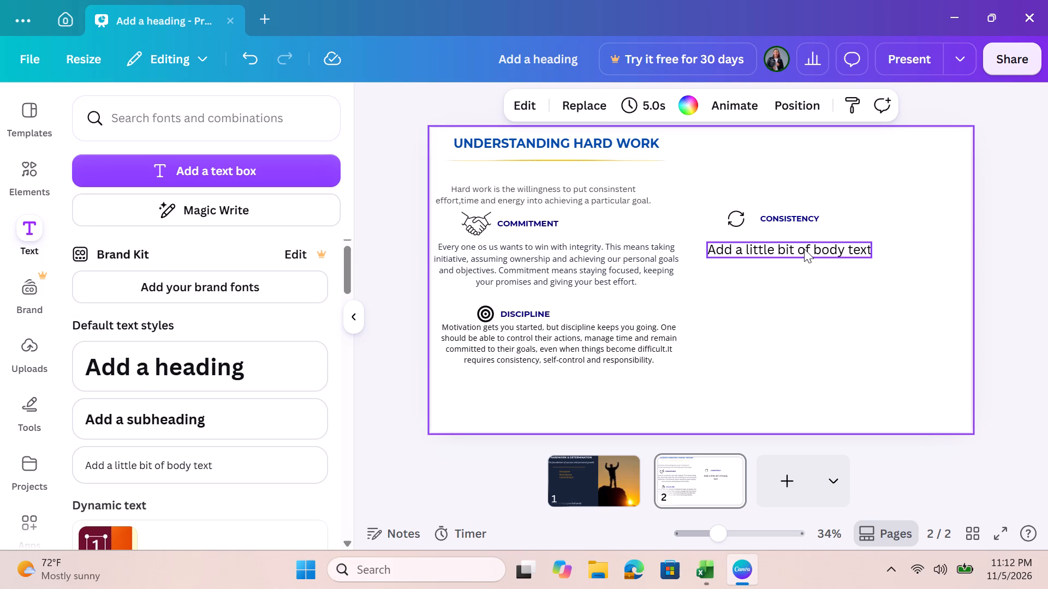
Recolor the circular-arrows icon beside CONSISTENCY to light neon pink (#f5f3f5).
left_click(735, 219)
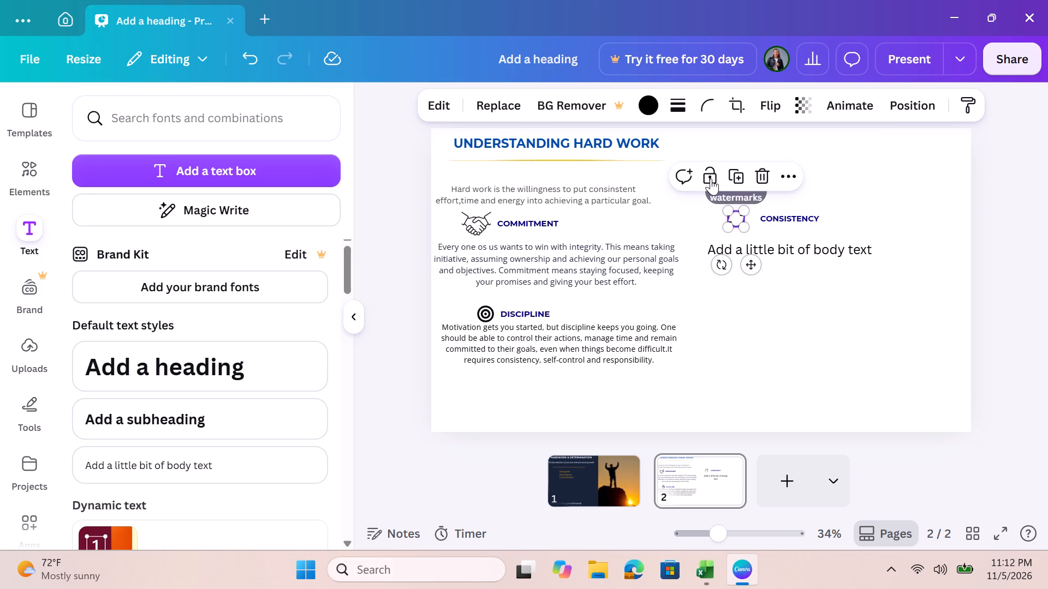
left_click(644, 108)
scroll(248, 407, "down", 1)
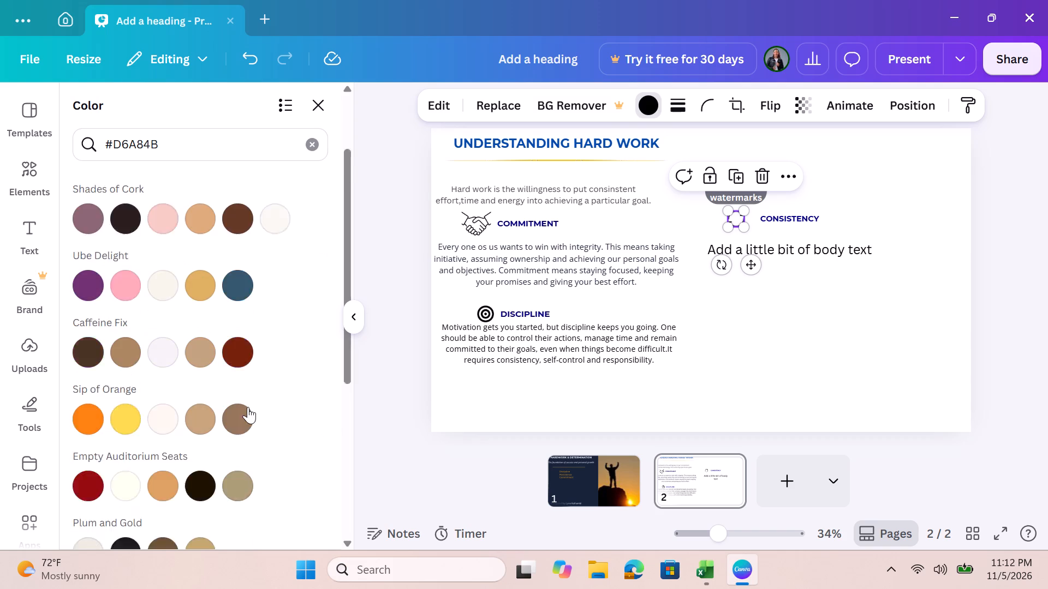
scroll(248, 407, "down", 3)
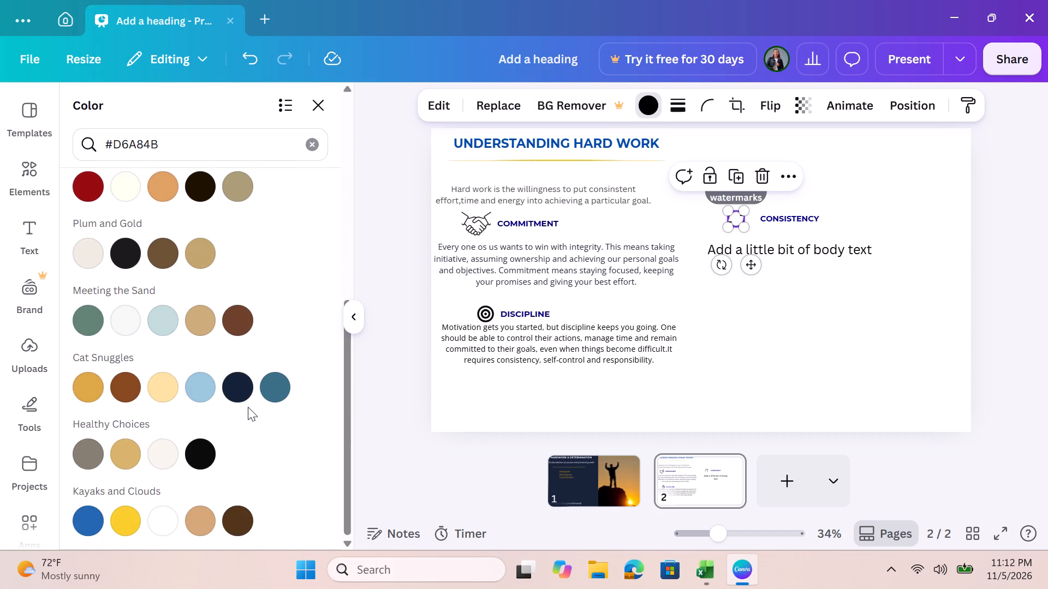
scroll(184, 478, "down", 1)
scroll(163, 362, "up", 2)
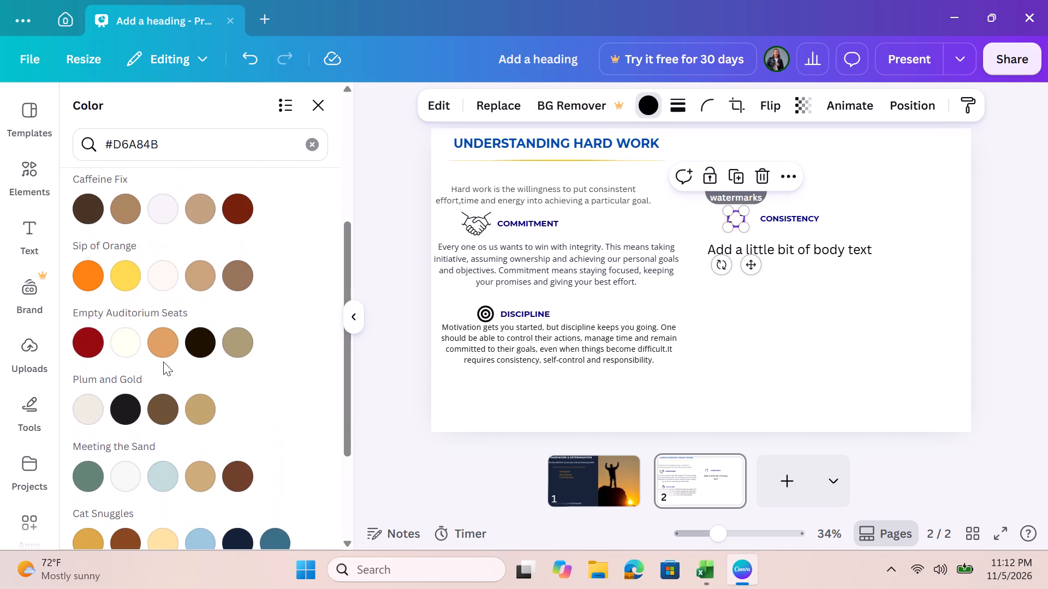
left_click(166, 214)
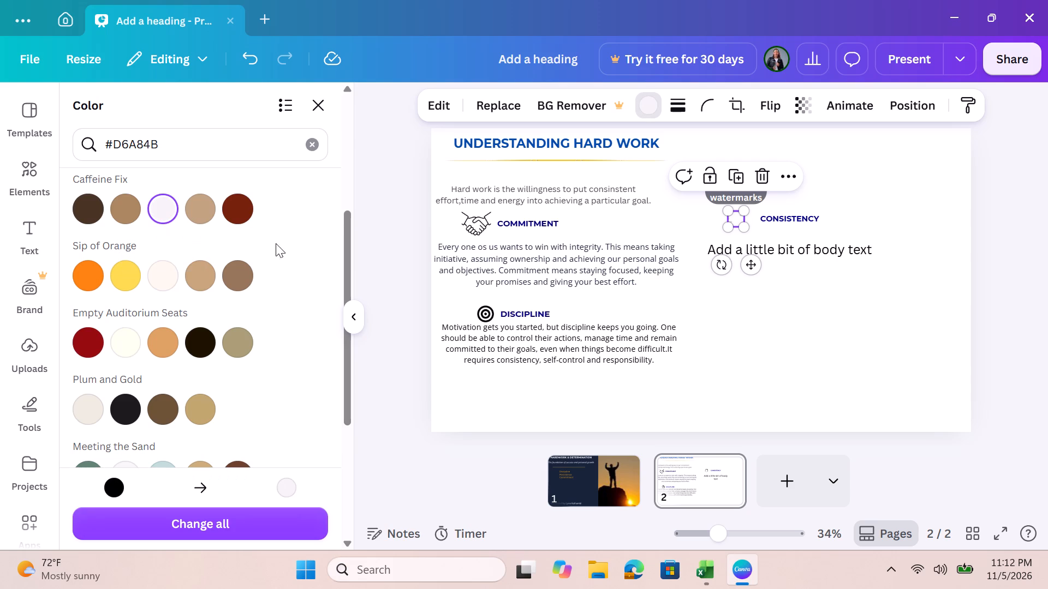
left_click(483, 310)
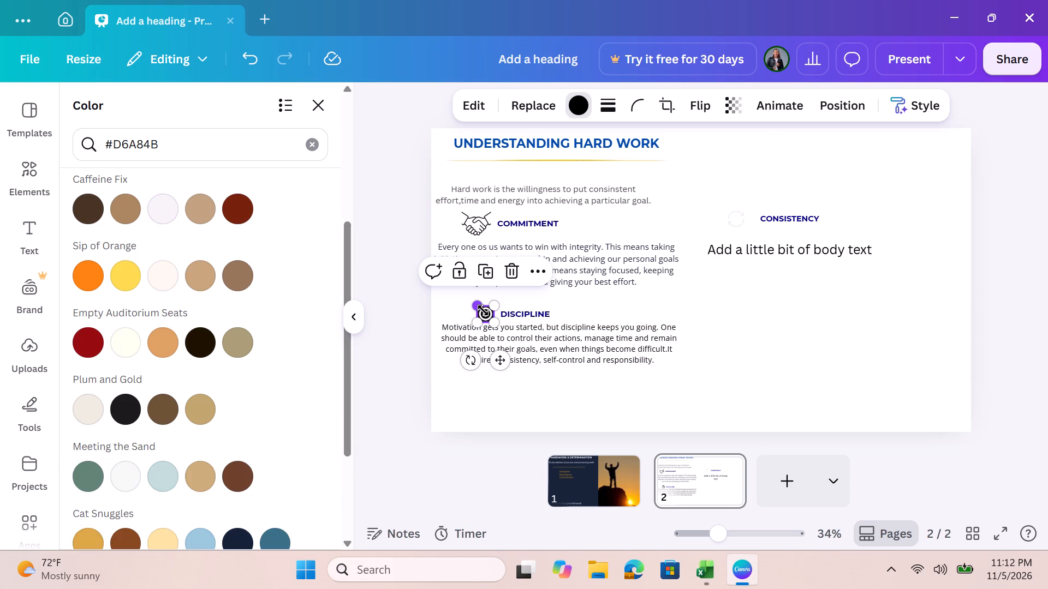
Recolor the circular-arrows icon beside CONSISTENCY to vivid red (#970c10).
left_click(744, 221)
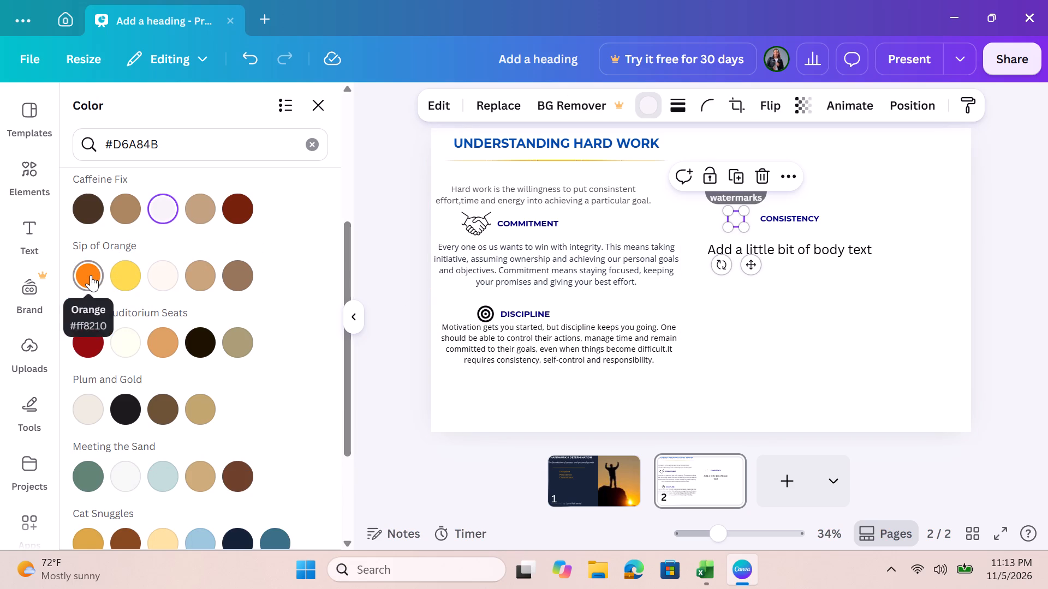
left_click(90, 345)
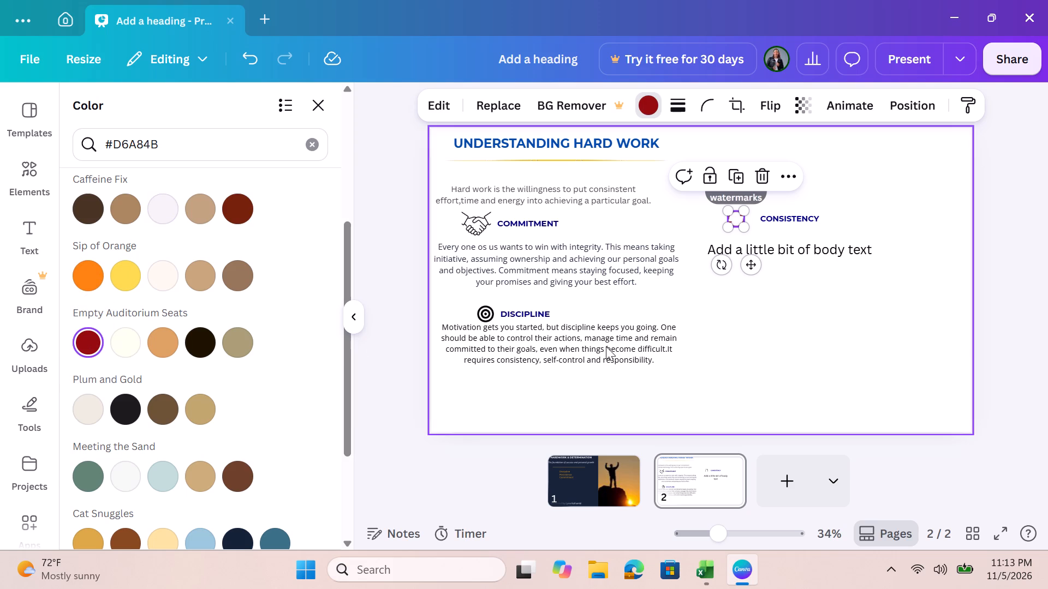
left_click(758, 344)
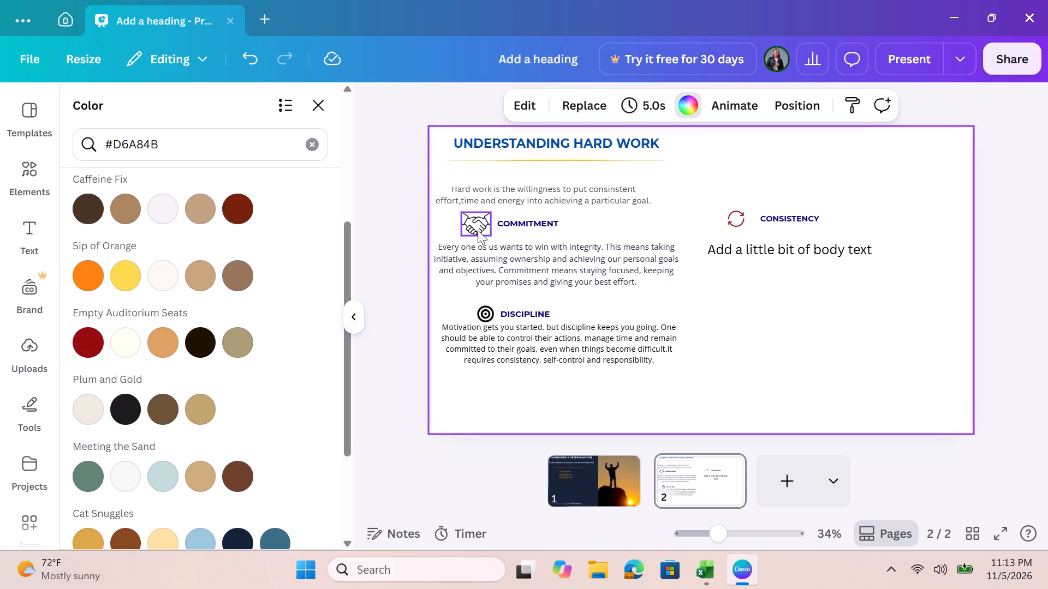
Recolor the handshake icon beside COMMITMENT and the target icon beside DISCIPLINE to the same vivid red (#970c10).
left_click(474, 226)
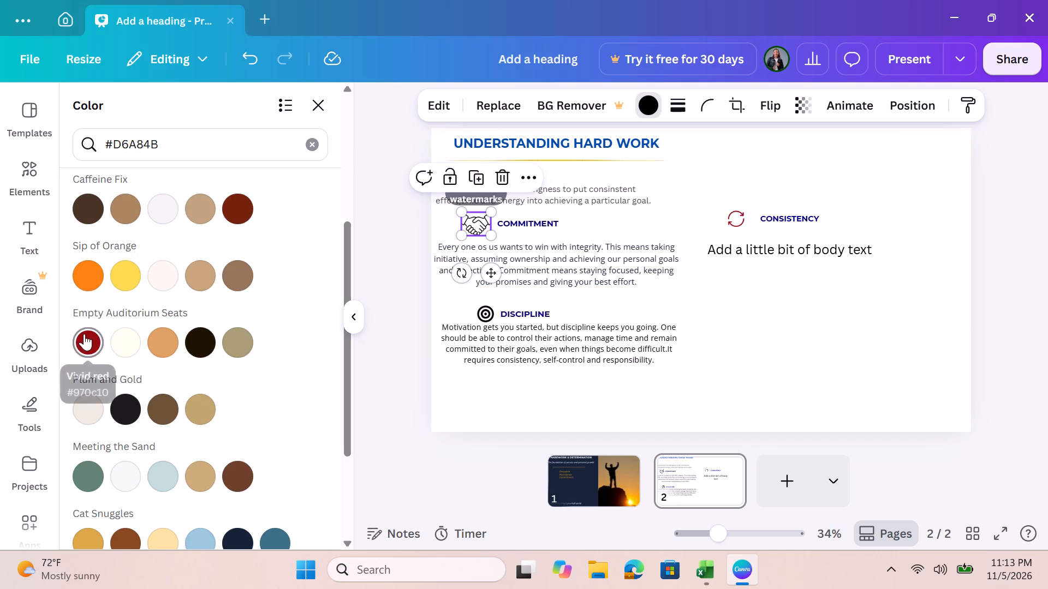
left_click(84, 334)
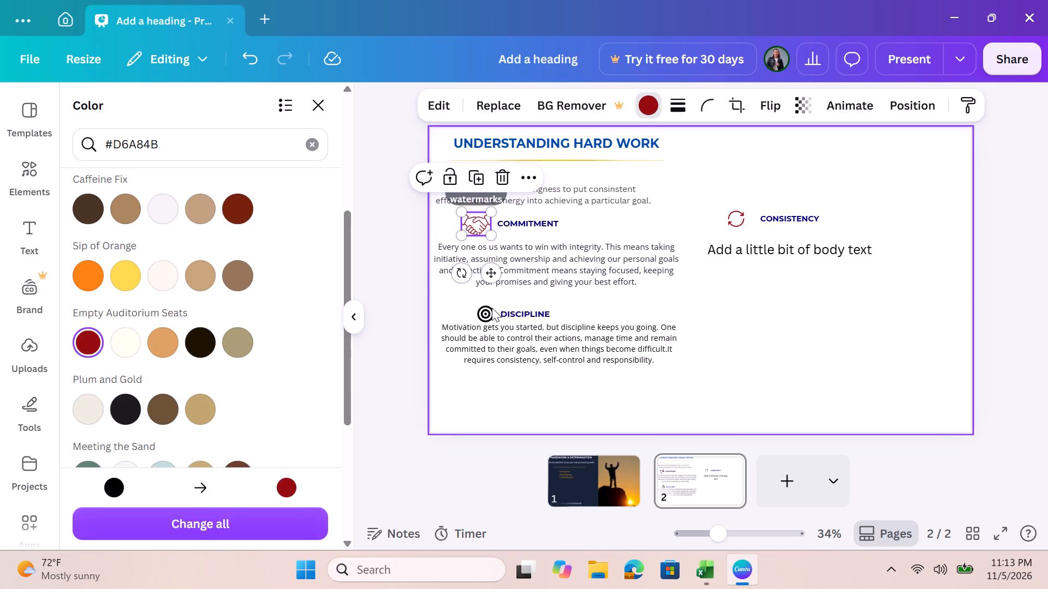
left_click(475, 310)
left_click(487, 311)
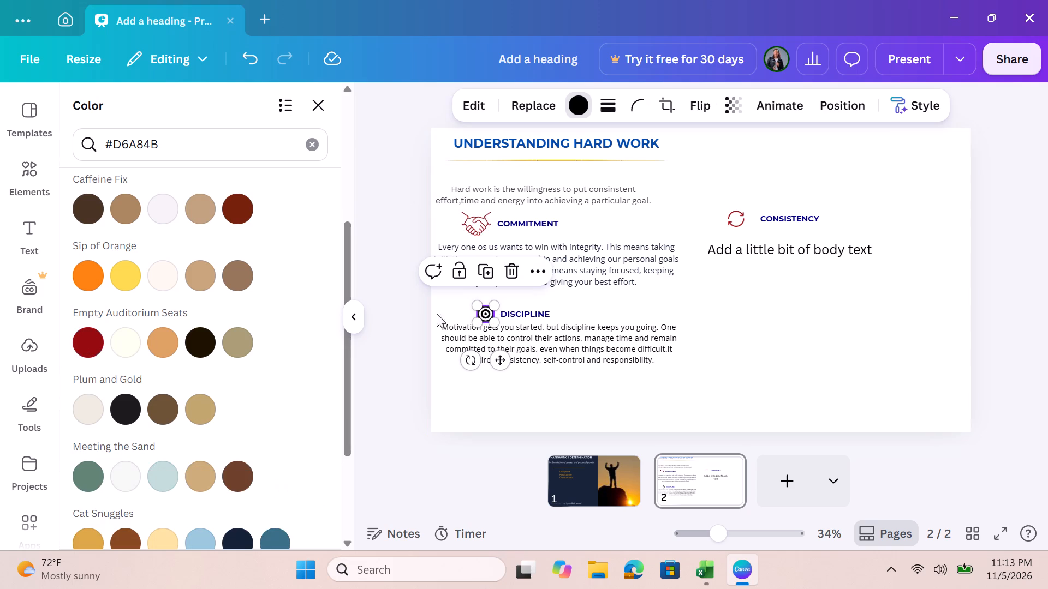
left_click(90, 333)
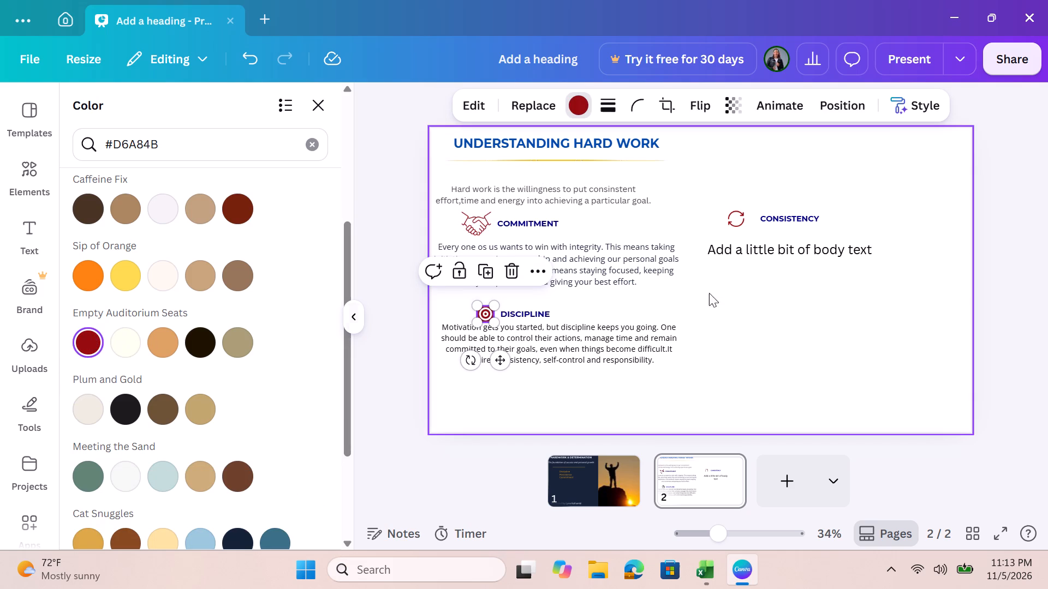
left_click(820, 298)
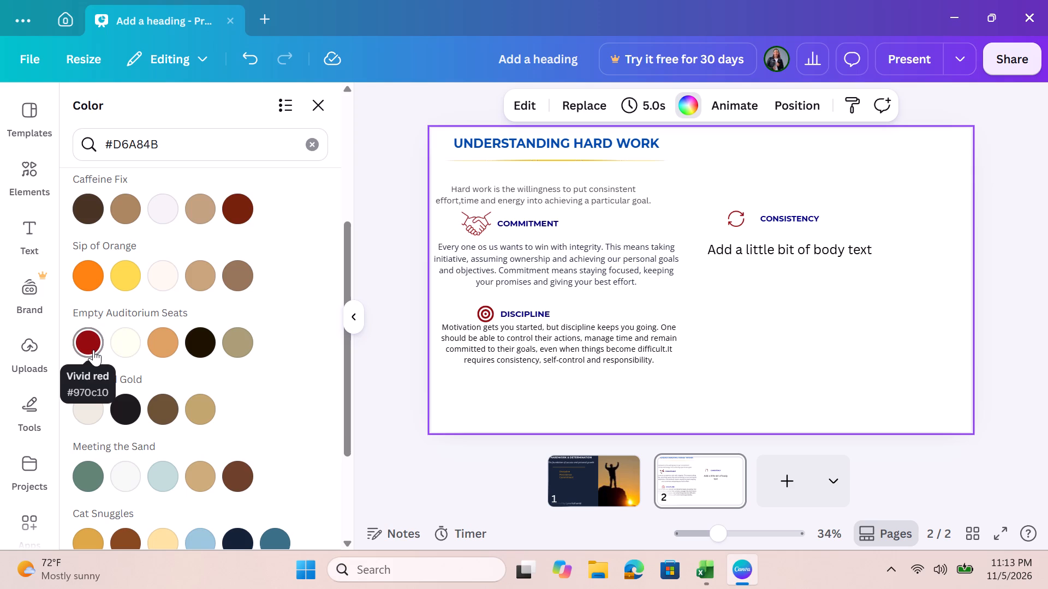
left_click(958, 290)
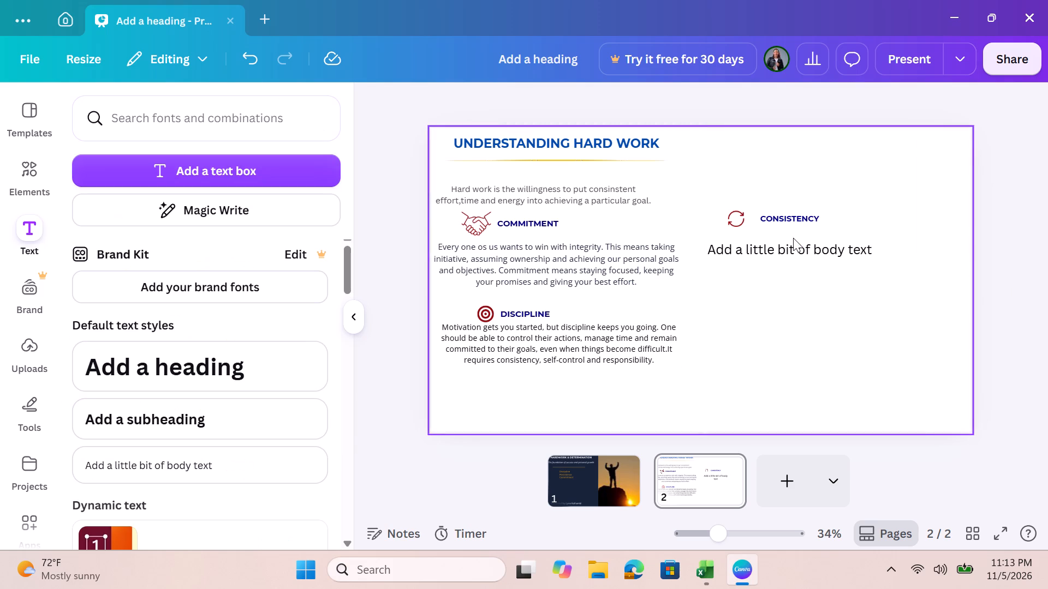
Reduce the body text beneath CONSISTENCY to font size 22, checking it against the COMMITMENT and DISCIPLINE paragraphs.
left_click(791, 244)
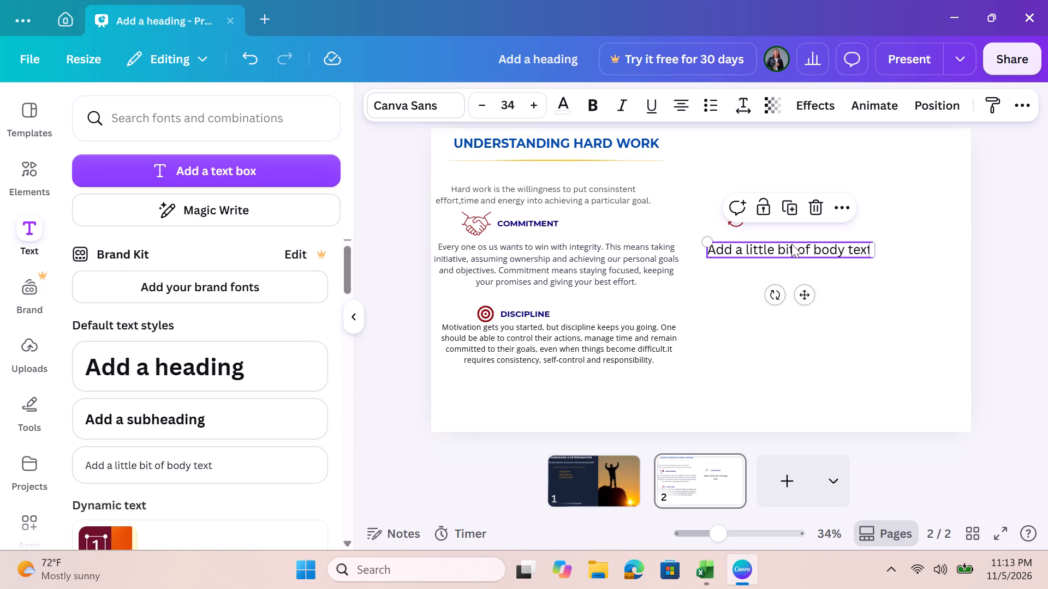
triple_click(485, 107)
left_click(485, 107)
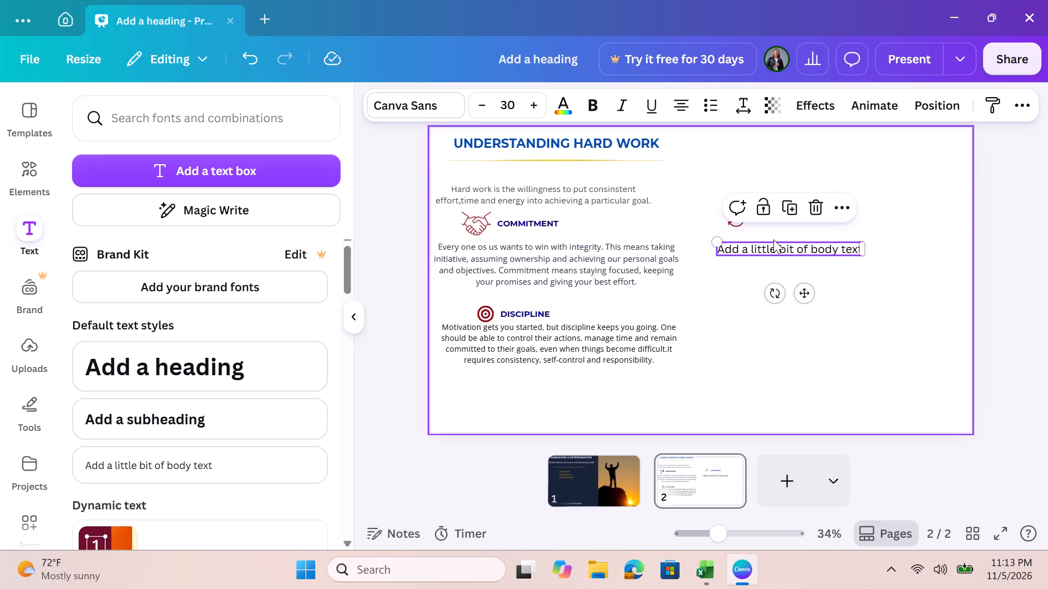
left_click(605, 262)
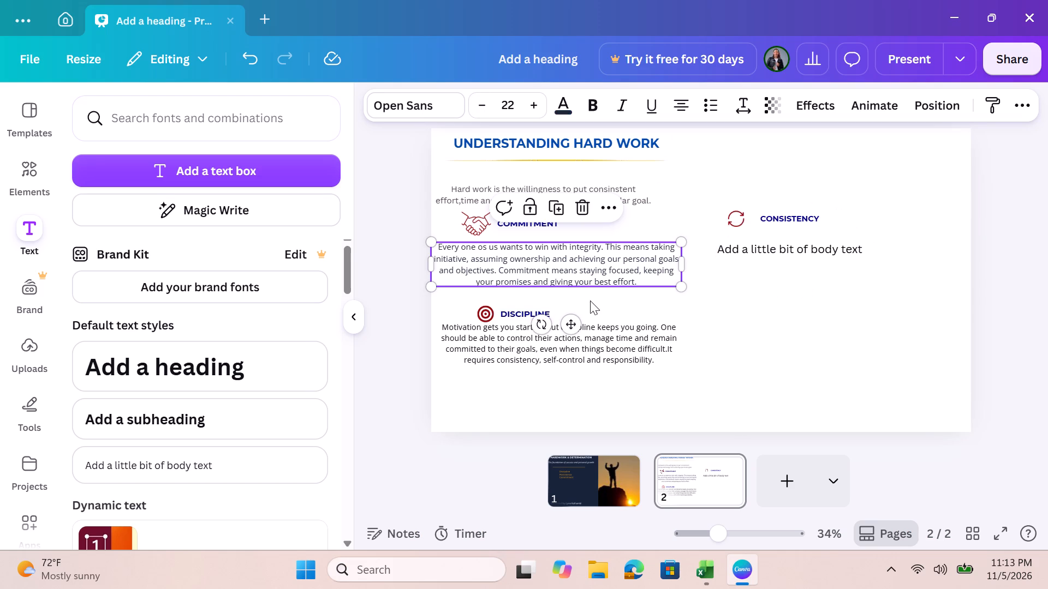
left_click(588, 335)
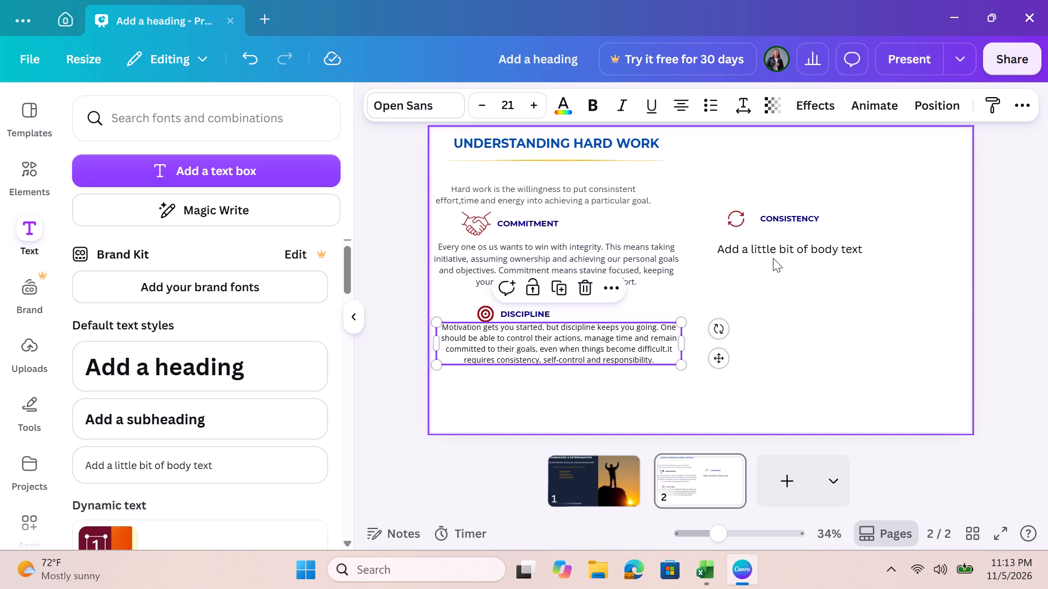
left_click(773, 250)
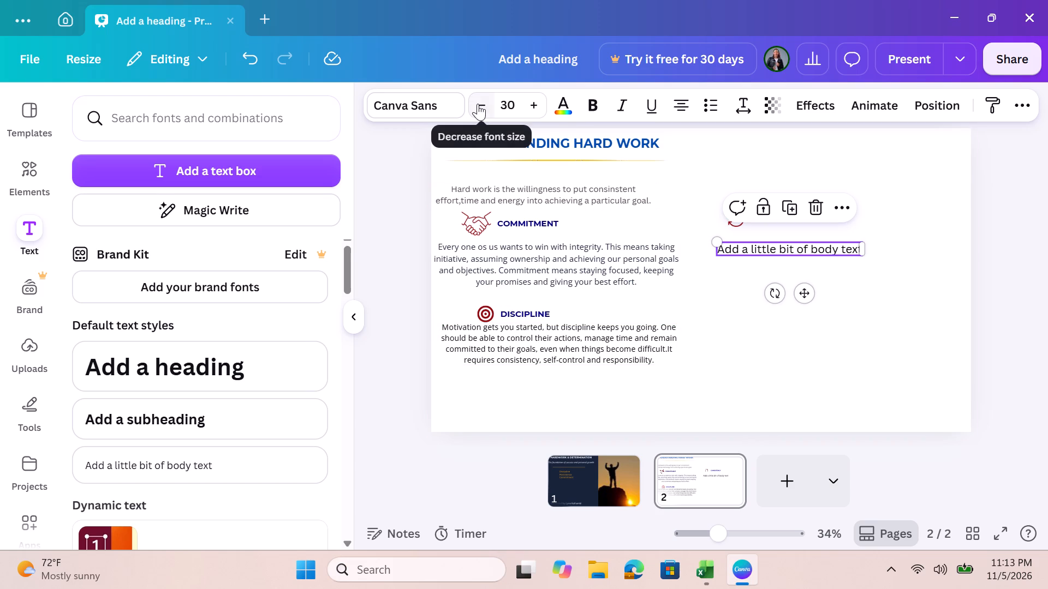
triple_click(483, 106)
double_click(483, 106)
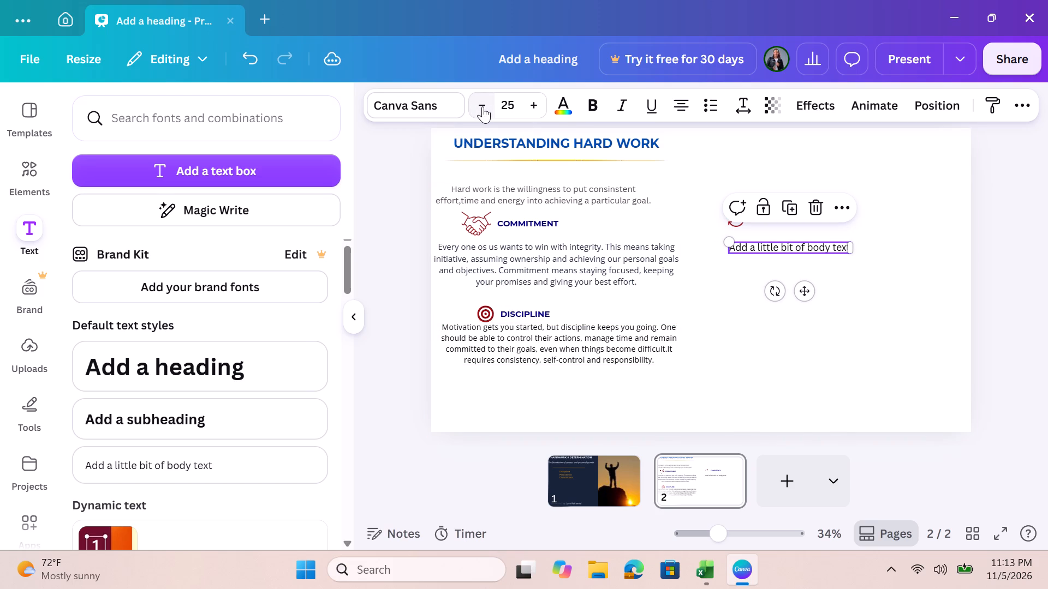
left_click(483, 106)
left_click(483, 106)
left_click(483, 106)
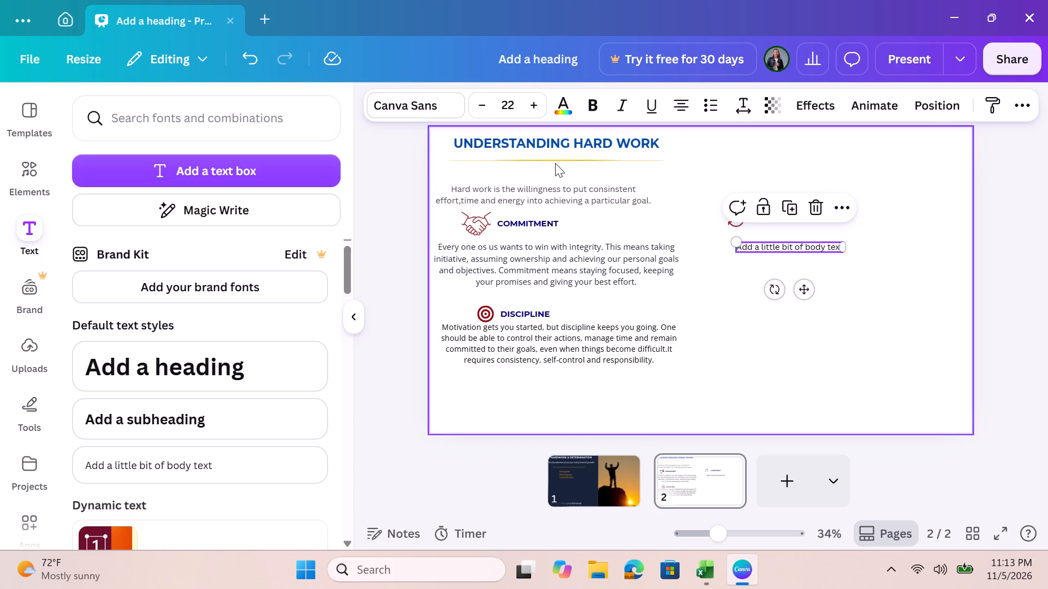
Clear the placeholder wording from the body text box beneath CONSISTENCY.
double_click(760, 244)
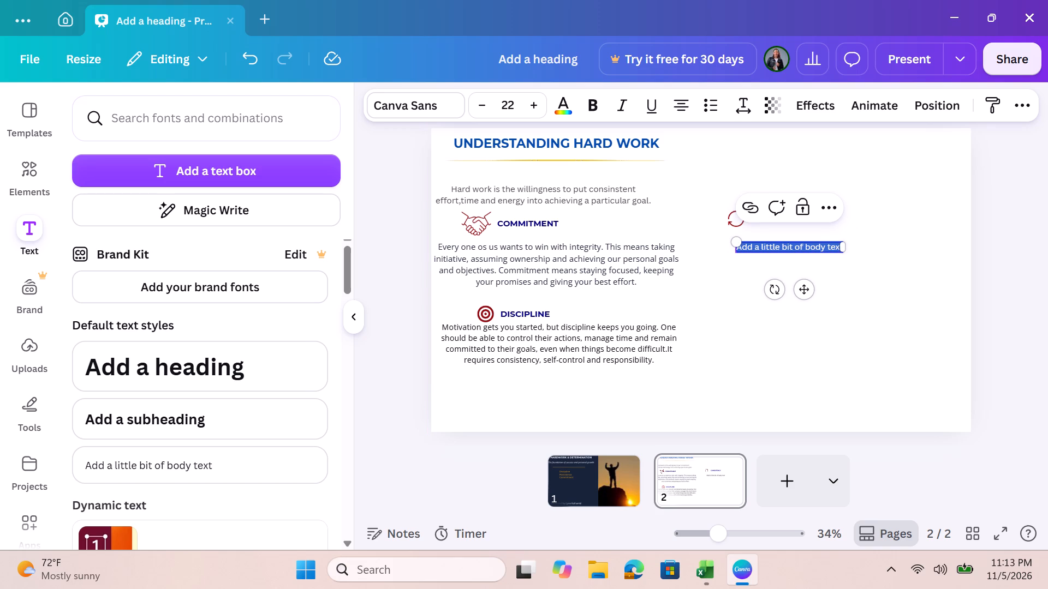
key("BackSpace")
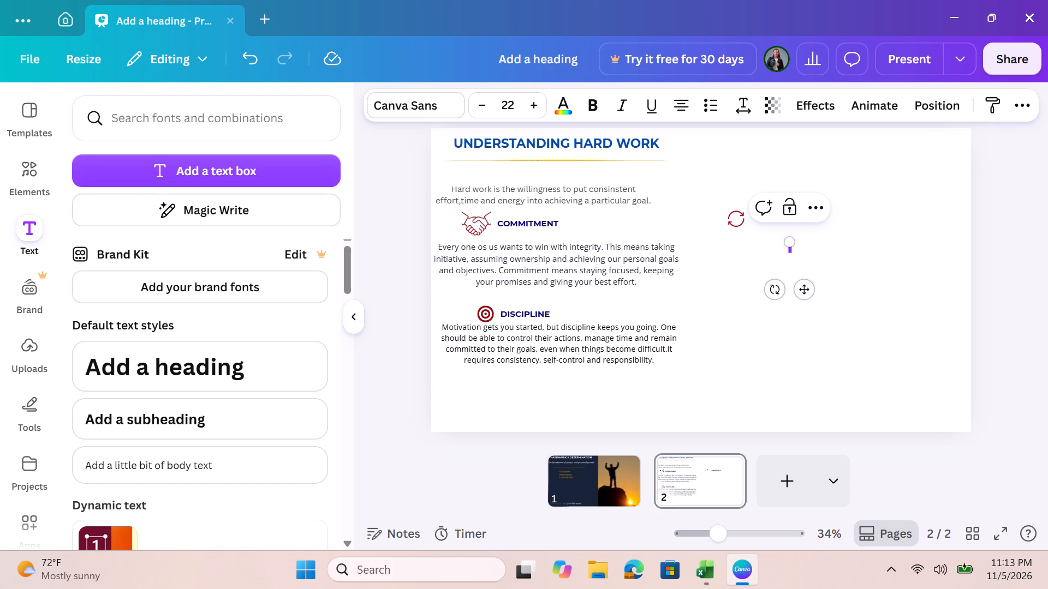
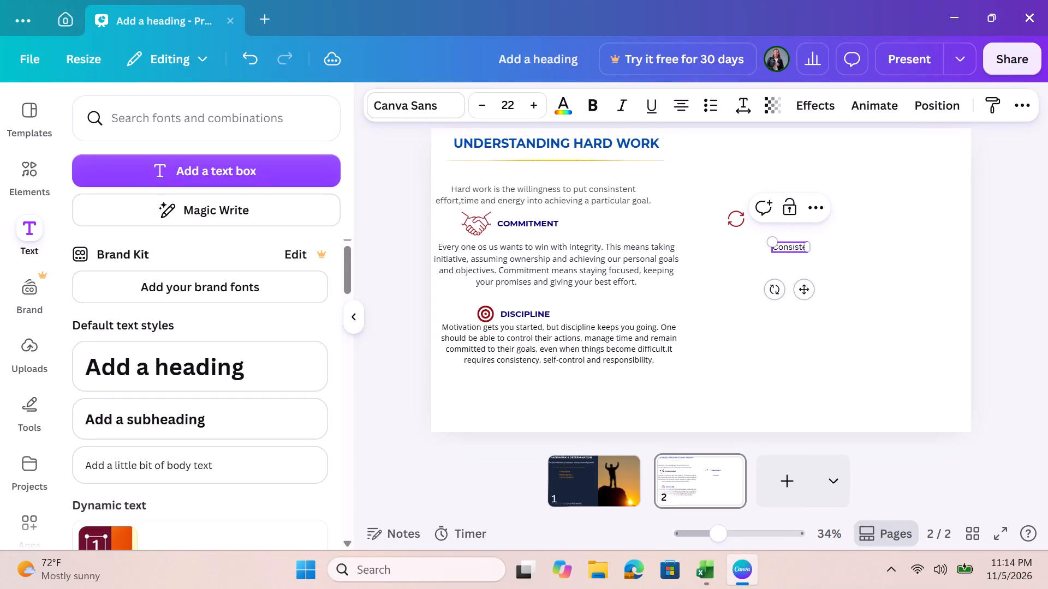
Complete the opening of the body text beneath CONSISTENCY so it reads "Consistency is about showing everyday,".
type("cy is")
key("space")
type("about")
key("space")
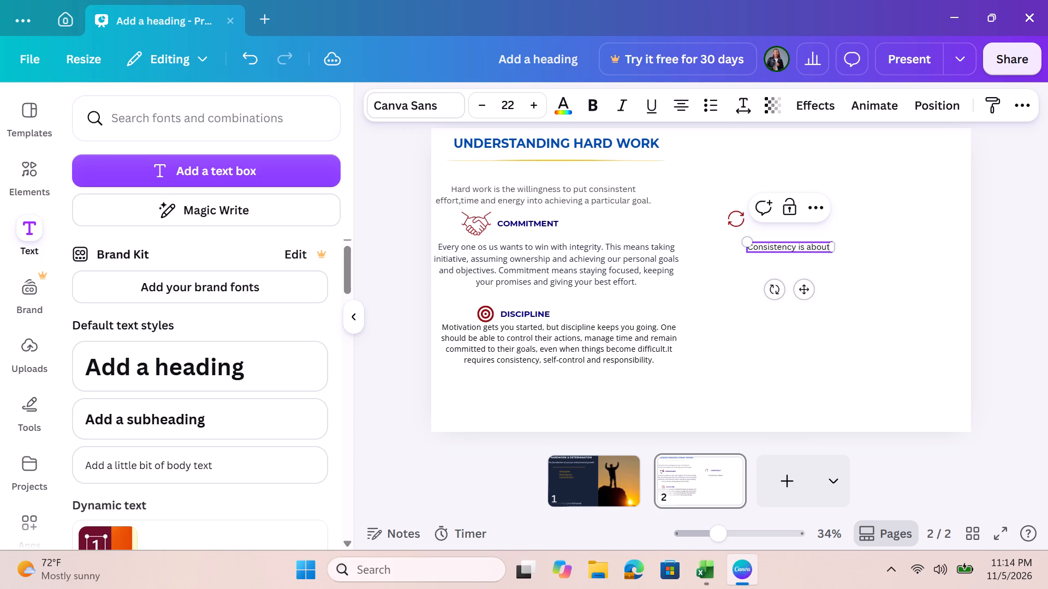
type("shp")
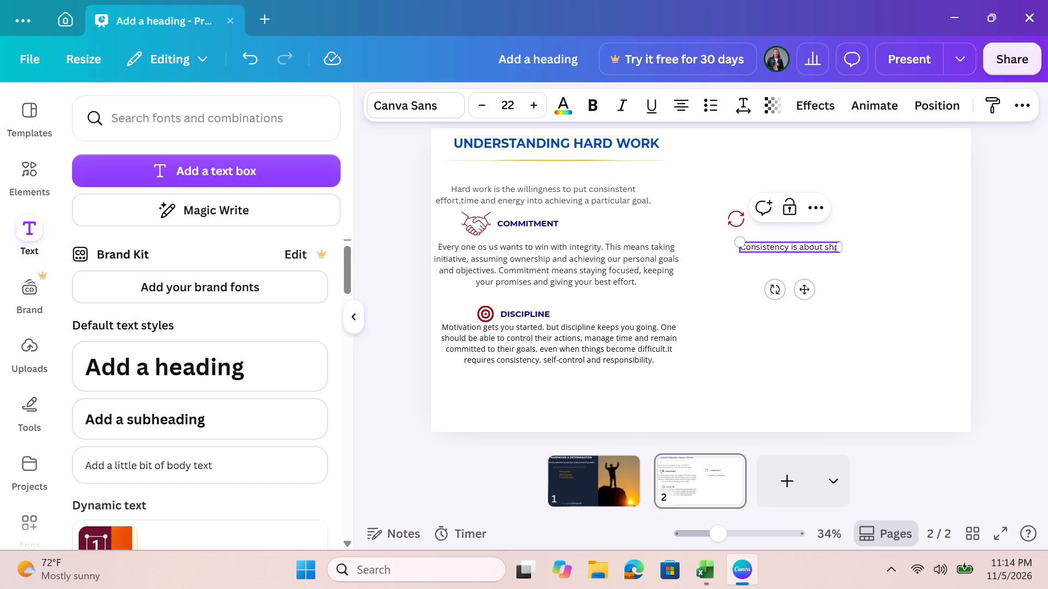
key("BackSpace")
type("owing everyd")
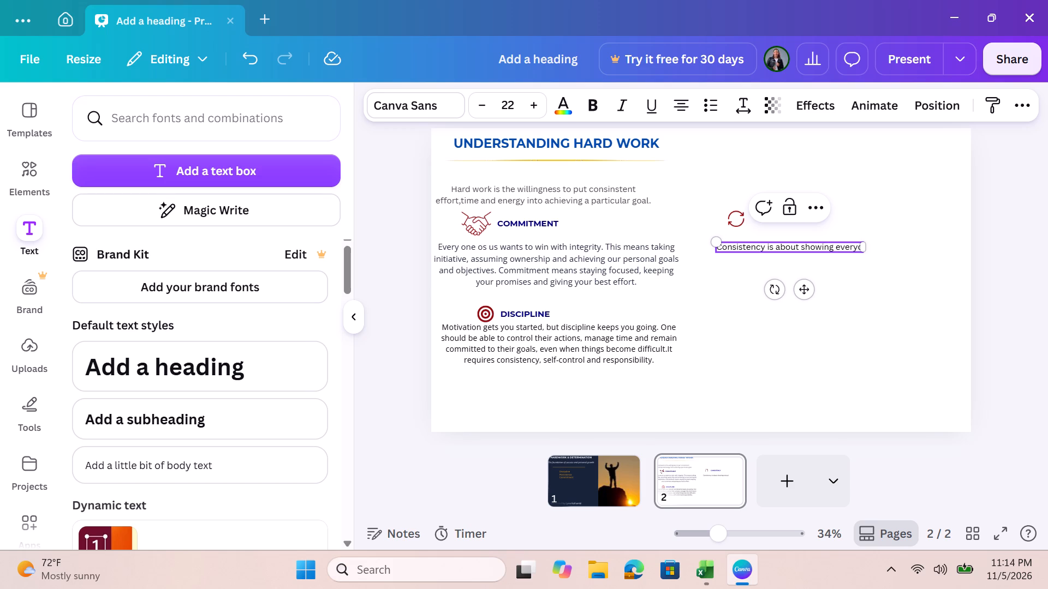
type("ay")
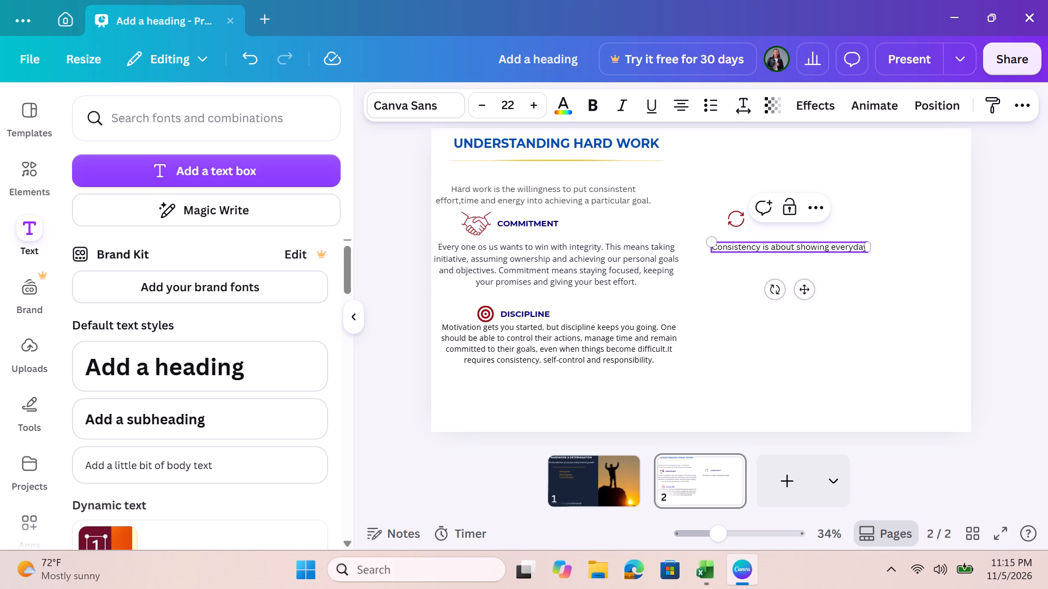
key("comma")
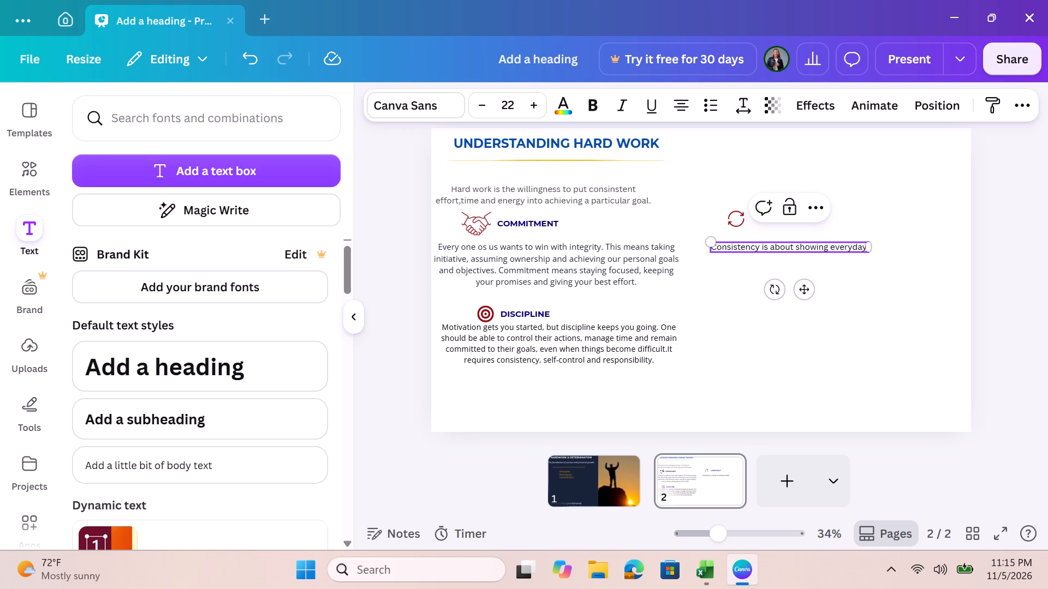
key("space")
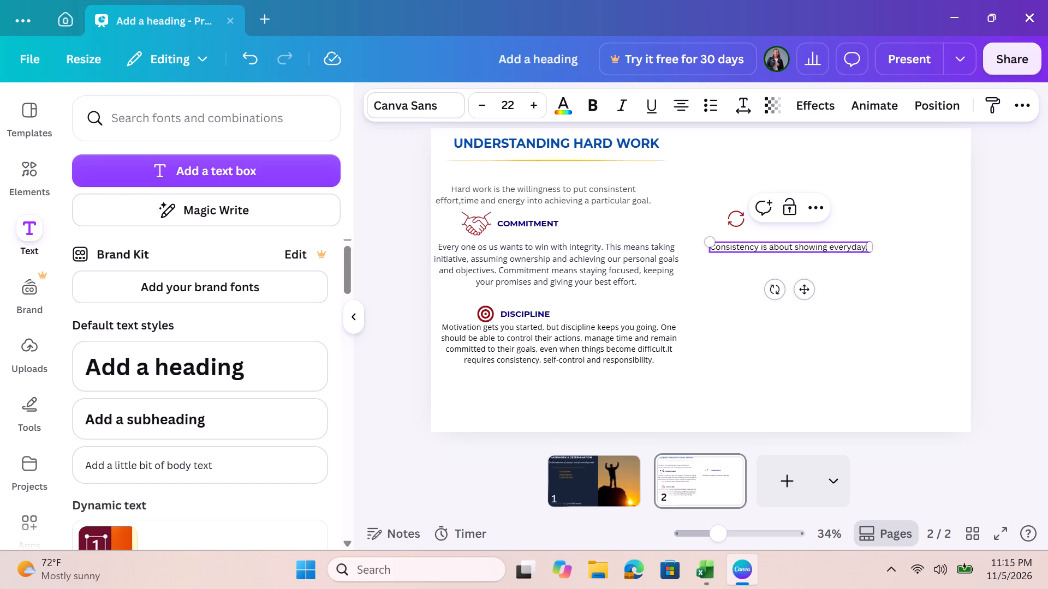
Continue the CONSISTENCY body text with "mantaining high standards".
type("mantain")
type("ing")
key("space")
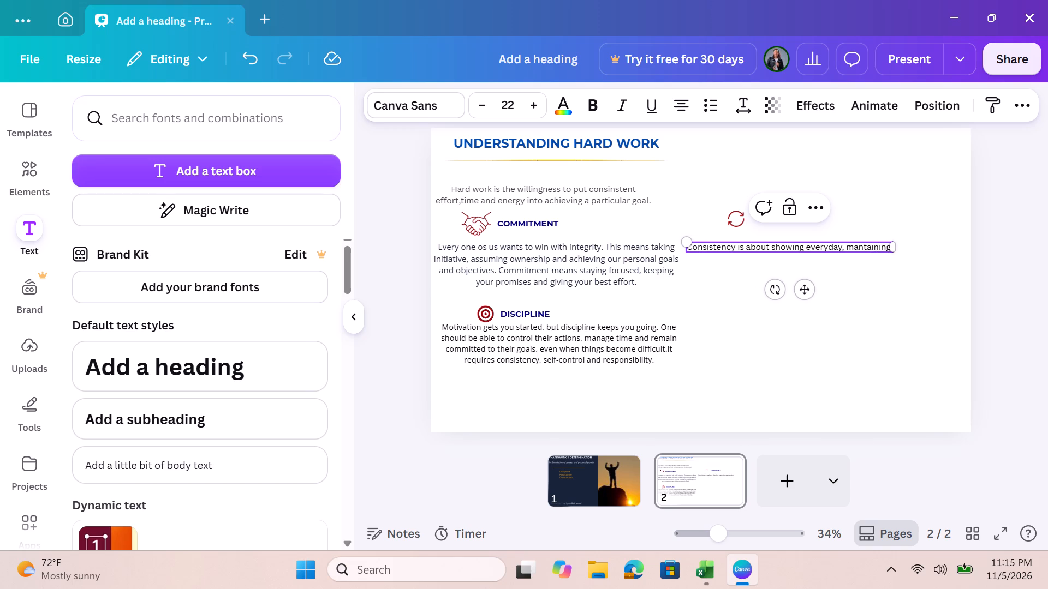
type("hi")
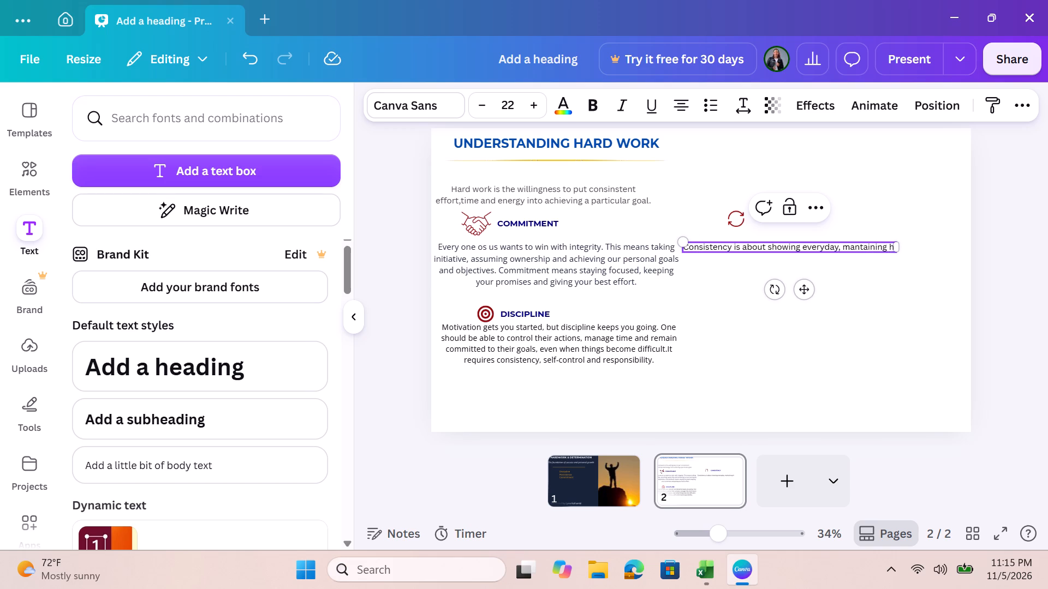
key("BackSpace")
type("gh")
key("space")
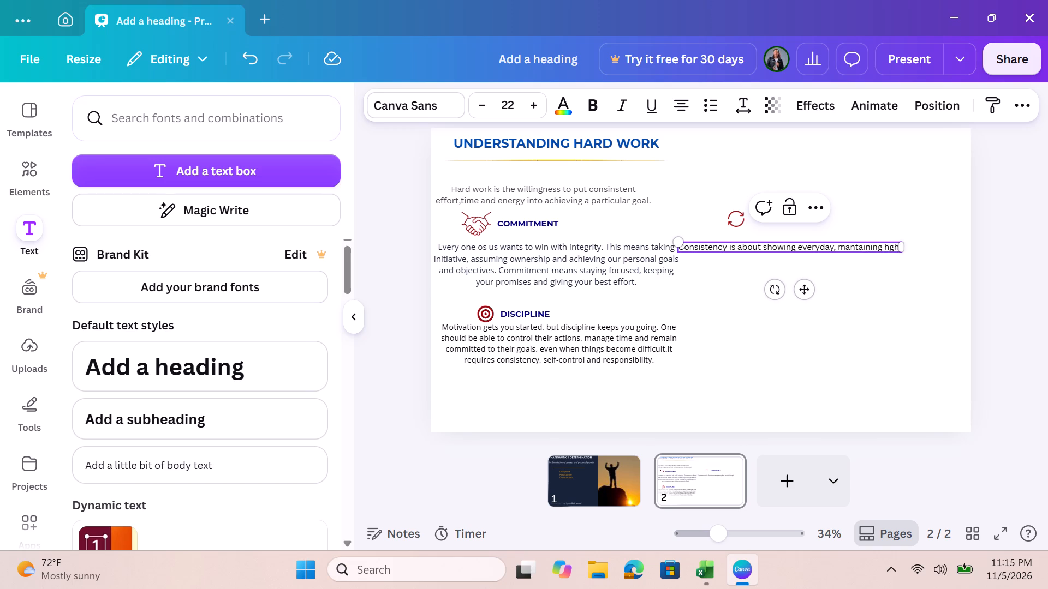
key("BackSpace")
key("BackSpace")
key("BackSpace")
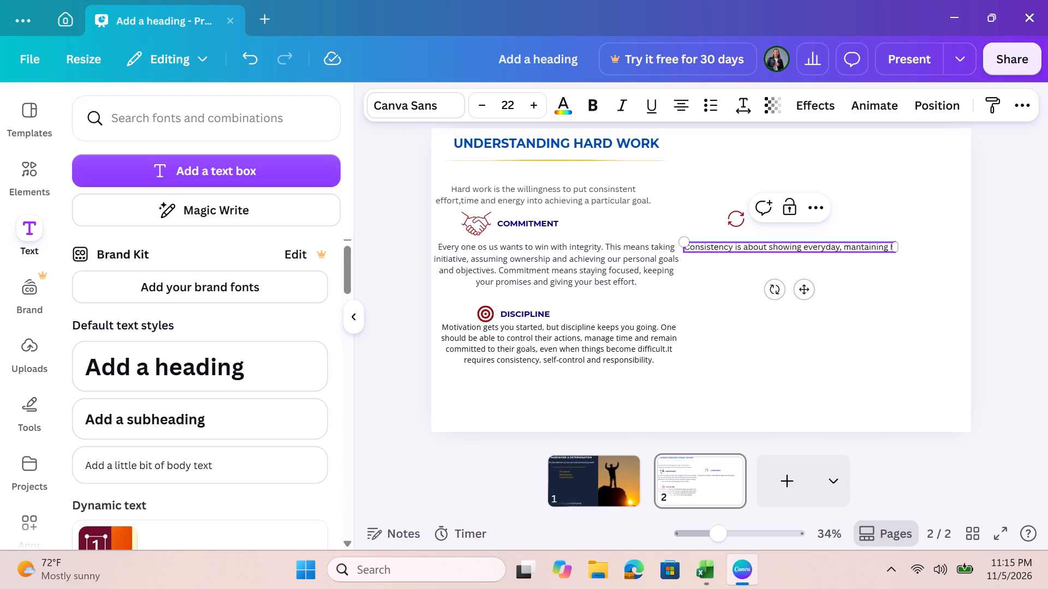
type("igh stan")
type("dards")
key("space")
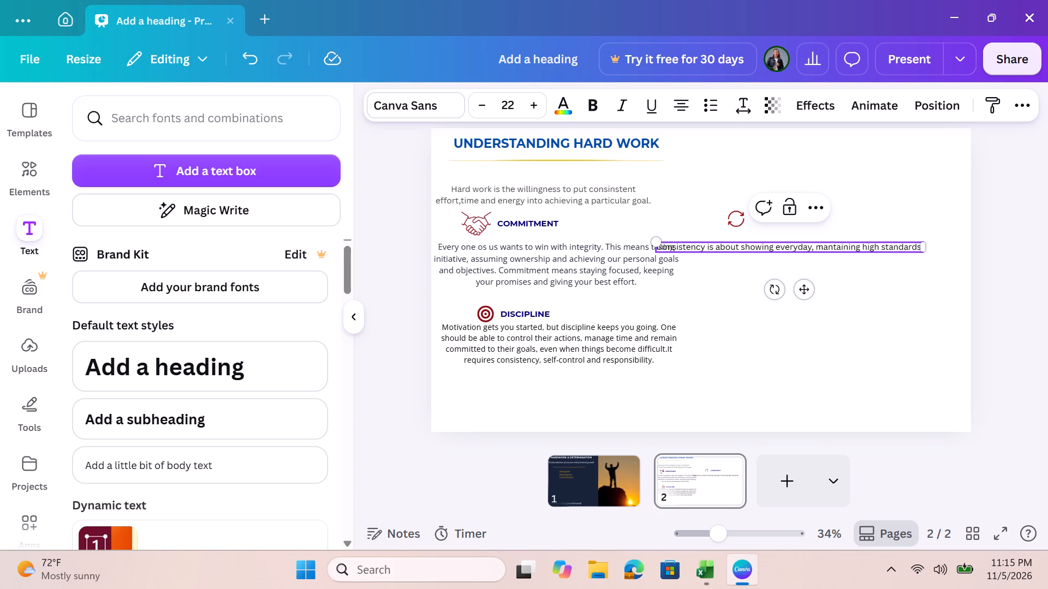
Finish the first sentence of the CONSISTENCY body text with "and refusing to let temporary challenges discourage.".
key("a")
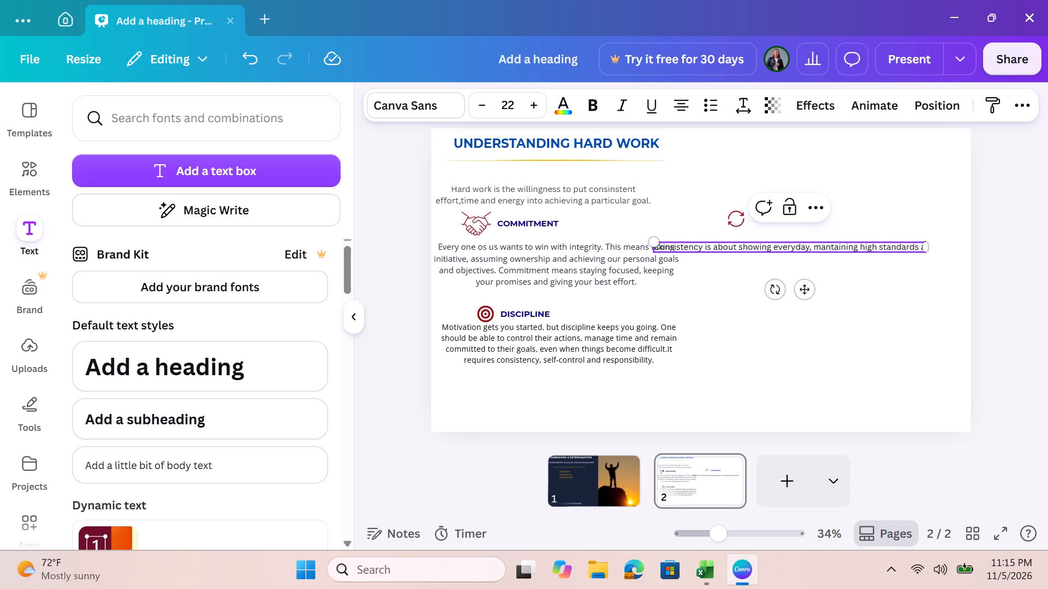
type("nd refusing")
key("space")
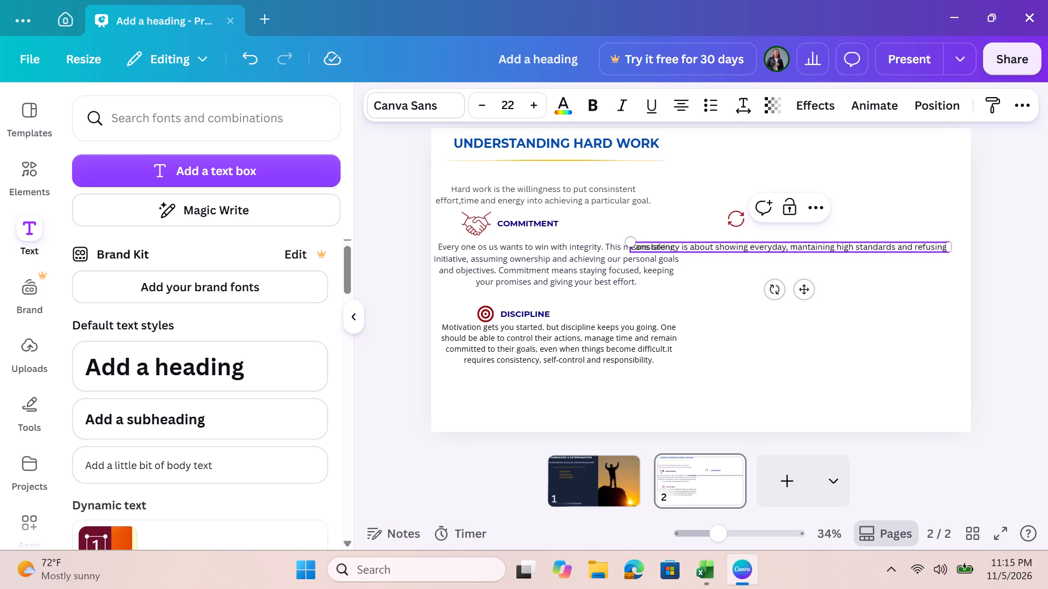
type("to lr")
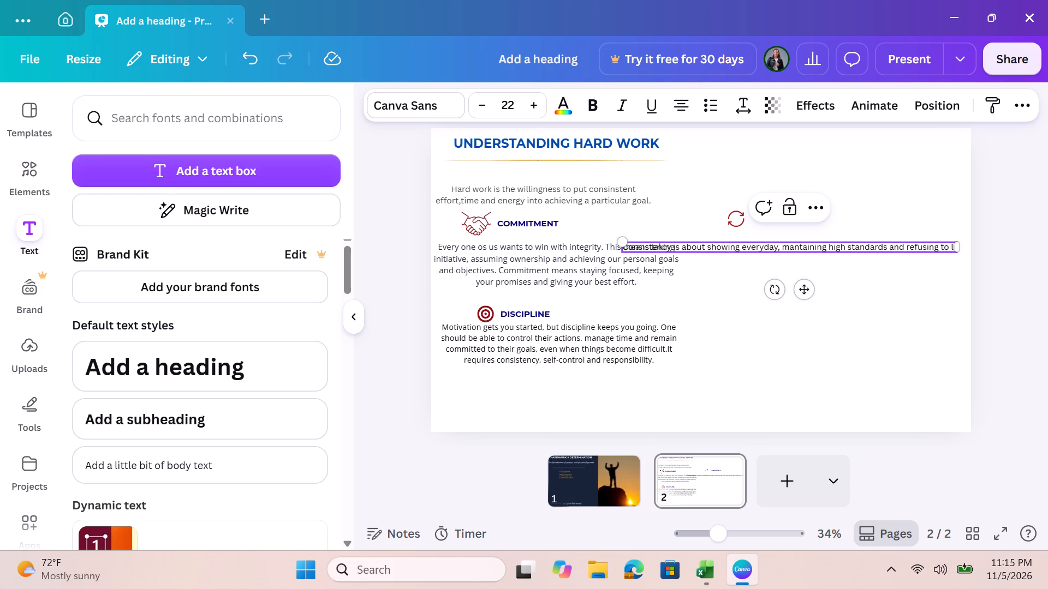
key("BackSpace")
type("et tempo")
type("rary")
key("space")
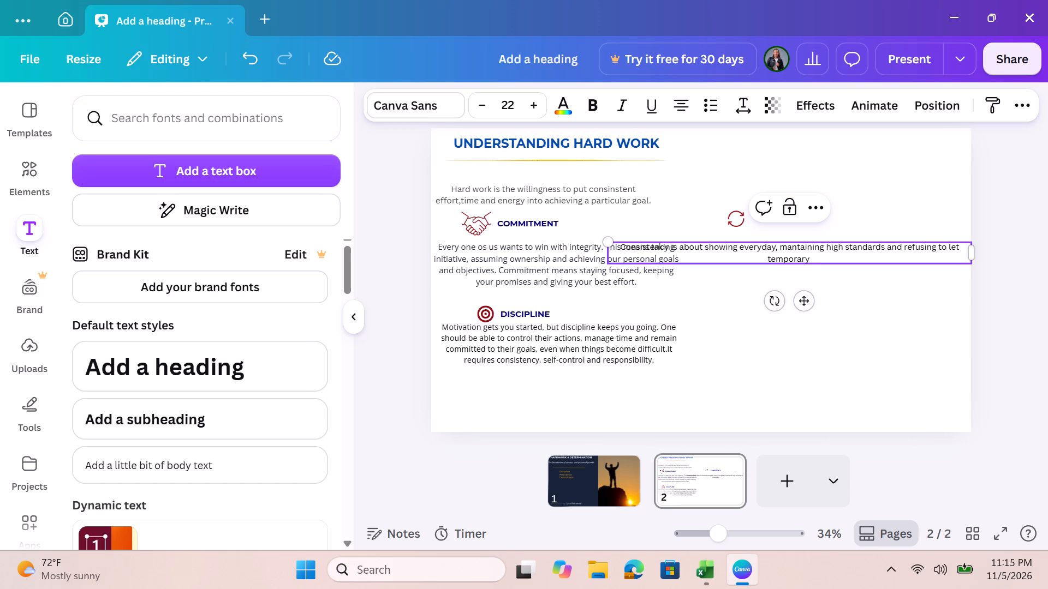
type("chal")
type("lend")
key("BackSpace")
key("g")
type("es")
key("space")
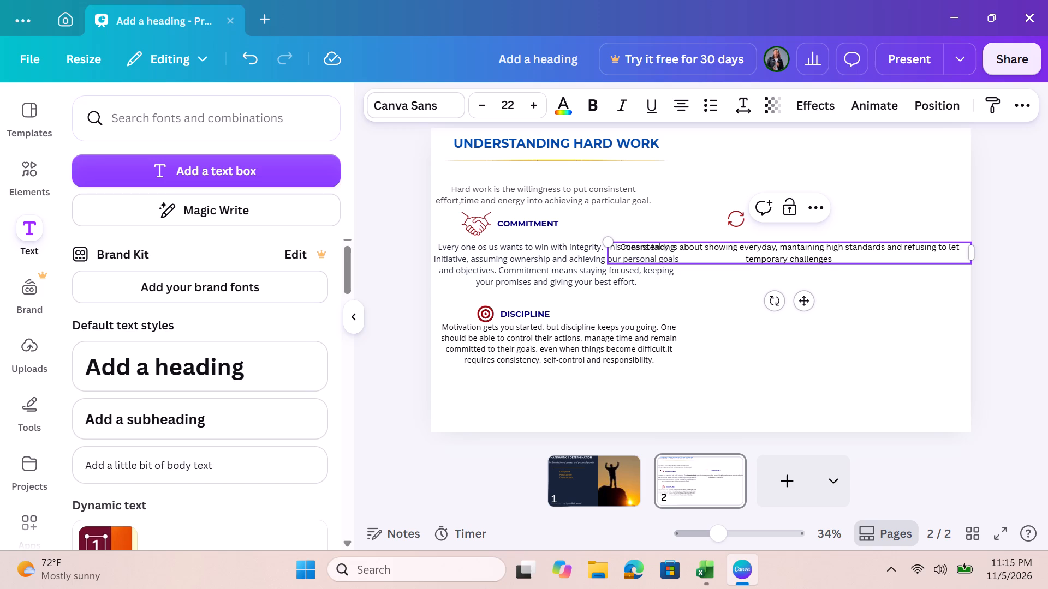
type("discou")
type("ra")
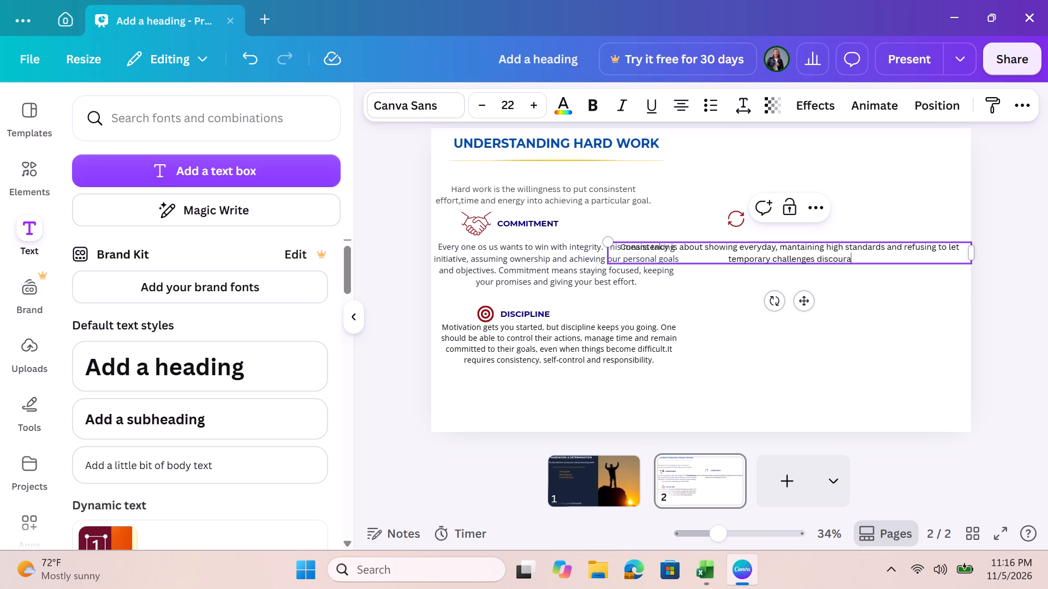
type("ge")
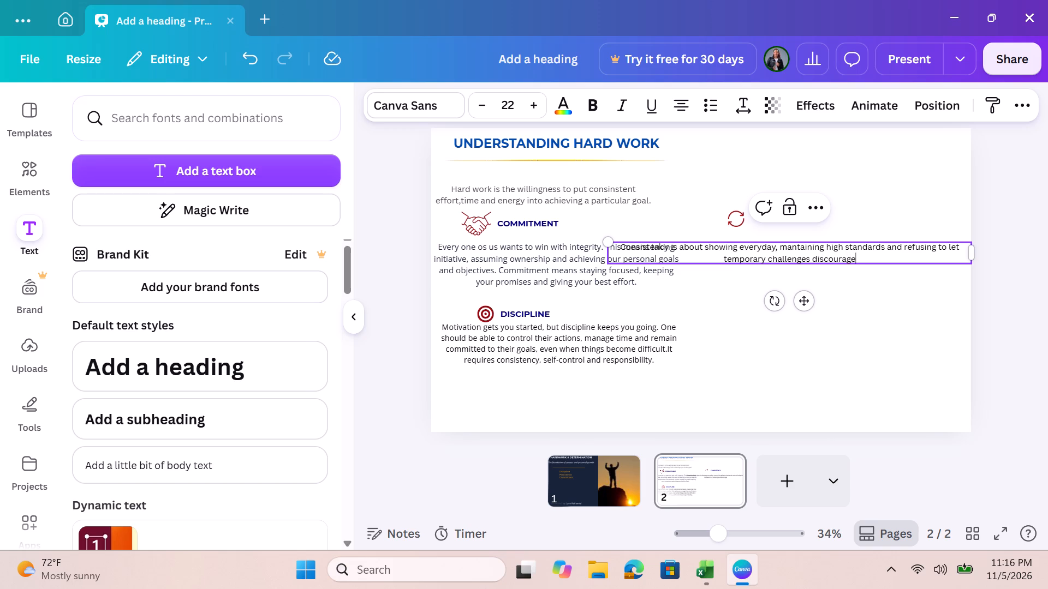
key("period")
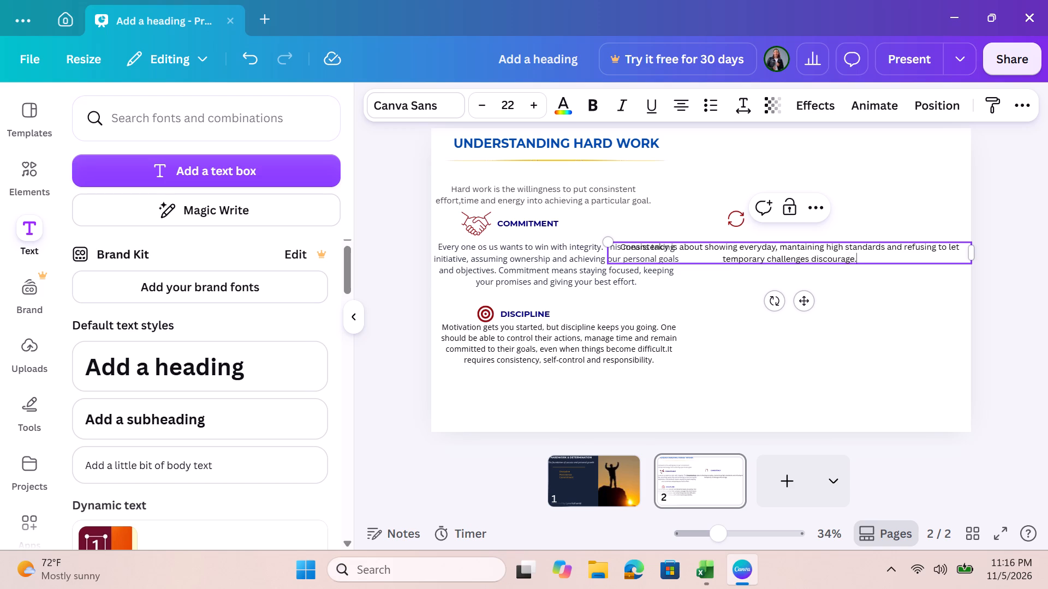
Add a second sentence to the CONSISTENCY body text reading "It's the act of showing up even when the results are minimal".
key("space")
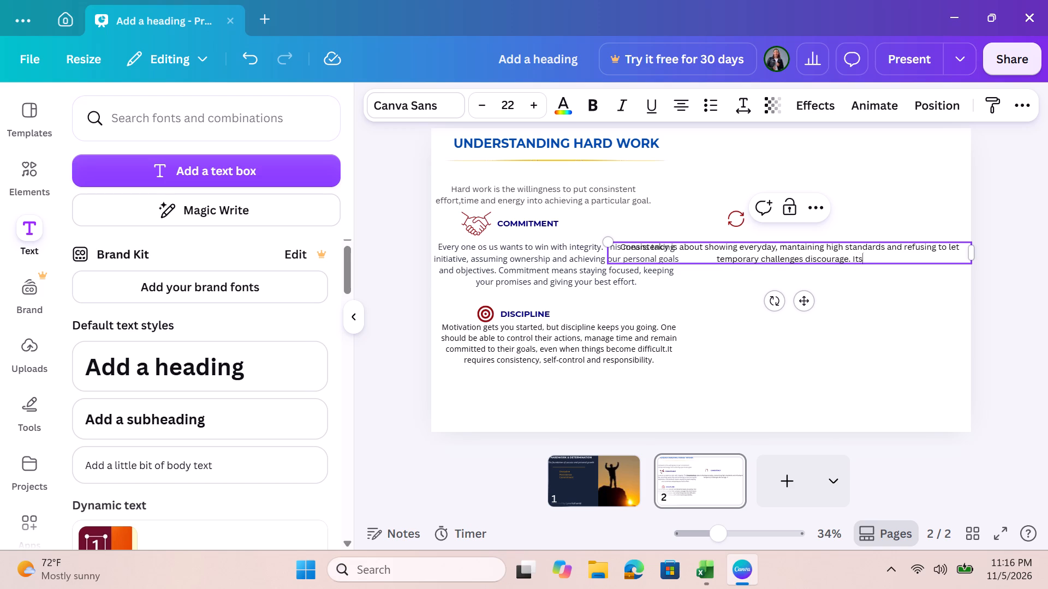
key("BackSpace")
key("BackSpace")
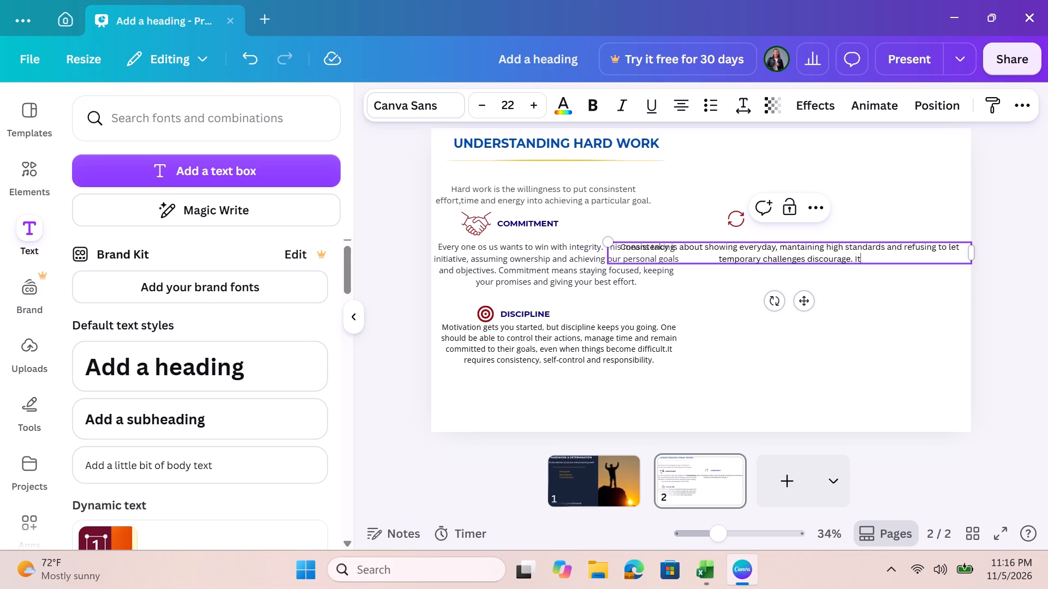
key("apostrophe")
type("s")
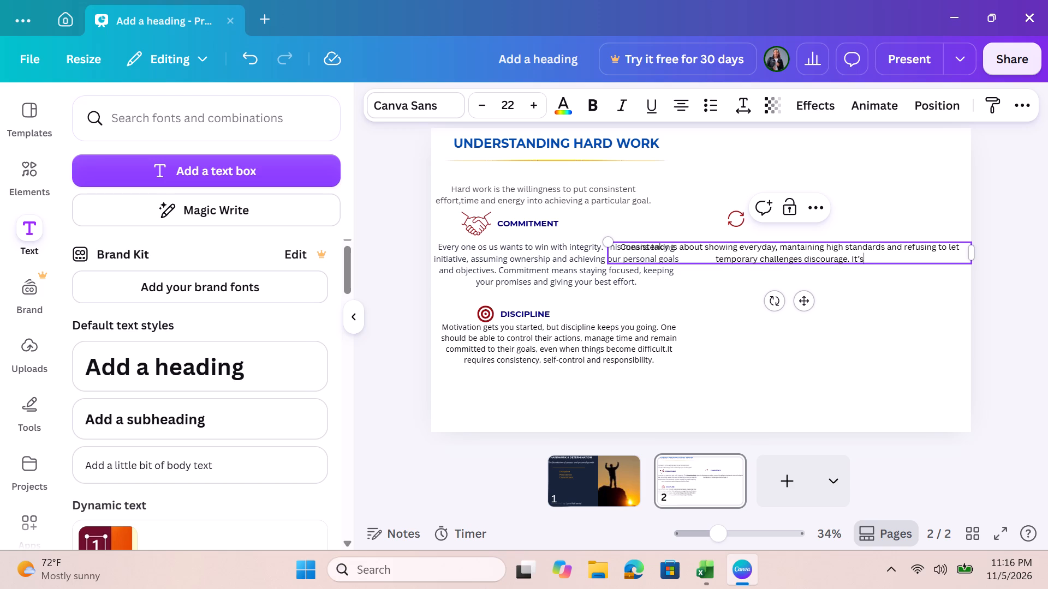
key("space")
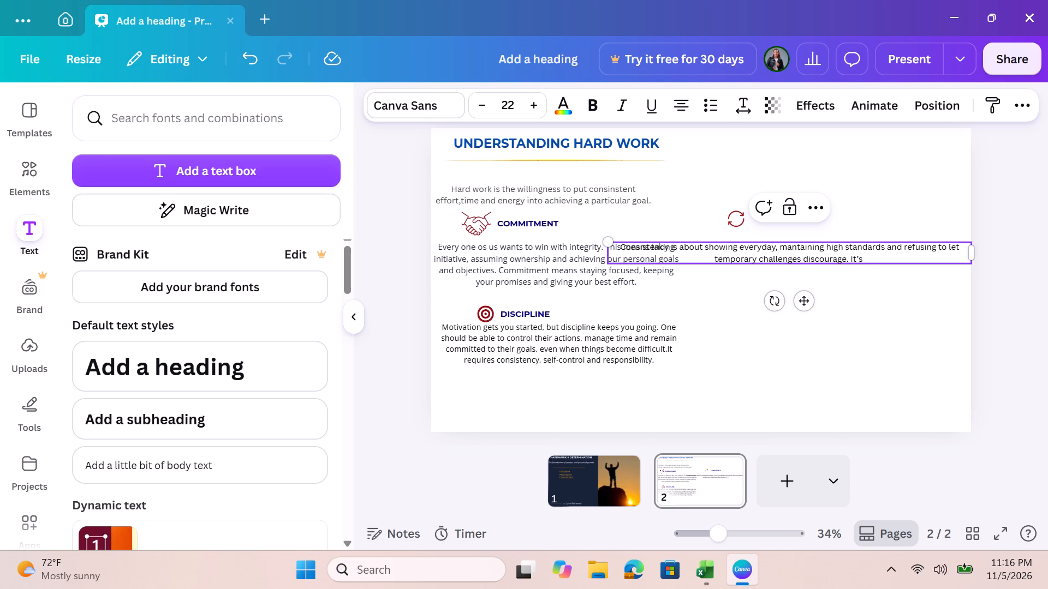
type("thhe")
key("space")
key("BackSpace")
key("BackSpace")
key("BackSpace")
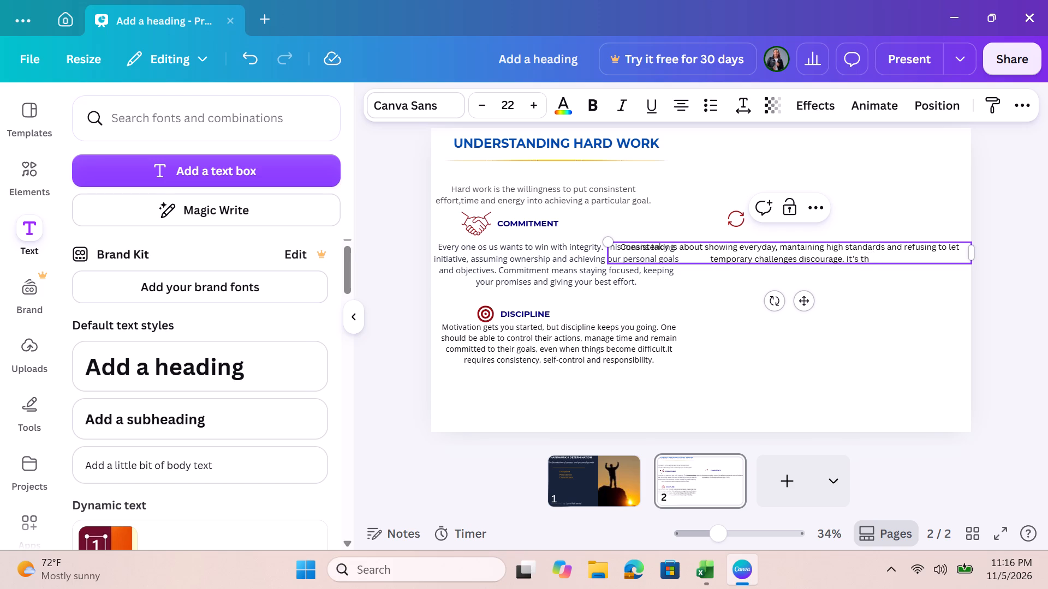
key("e")
key("space")
type("act")
key("space")
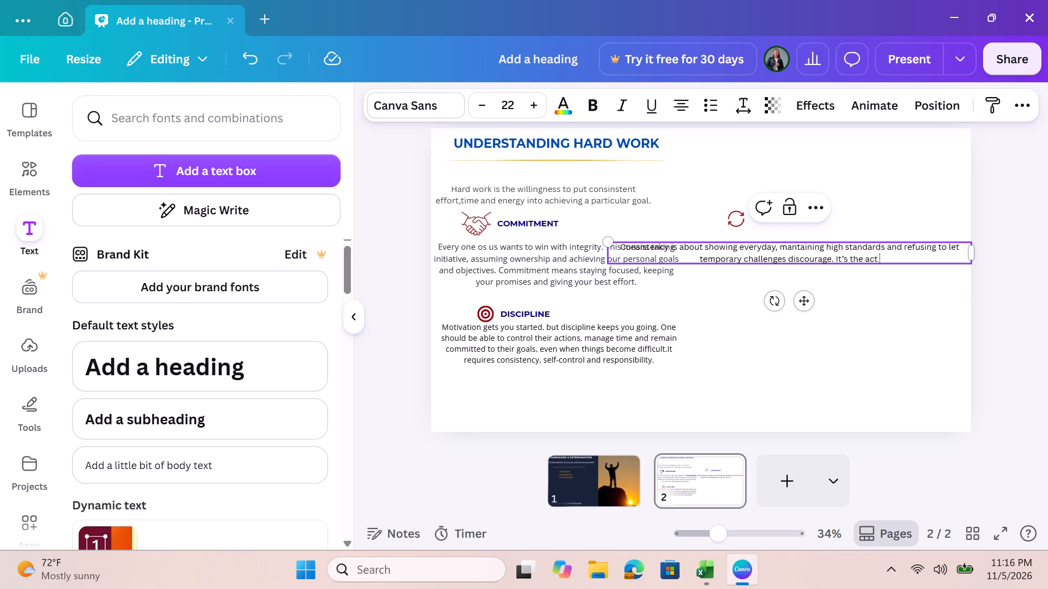
type("of")
key("space")
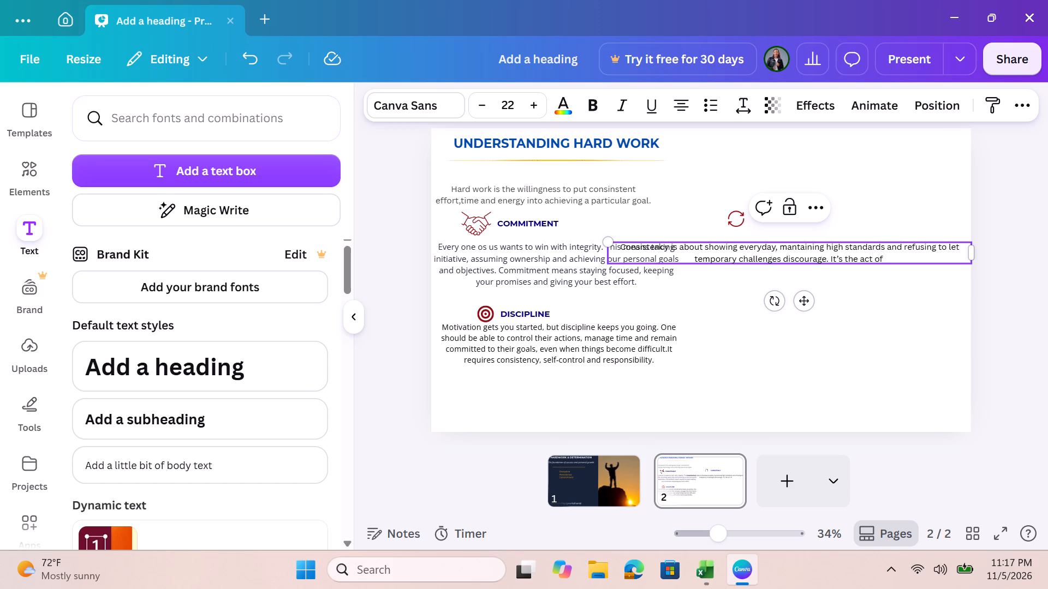
type("showing up even when the resul")
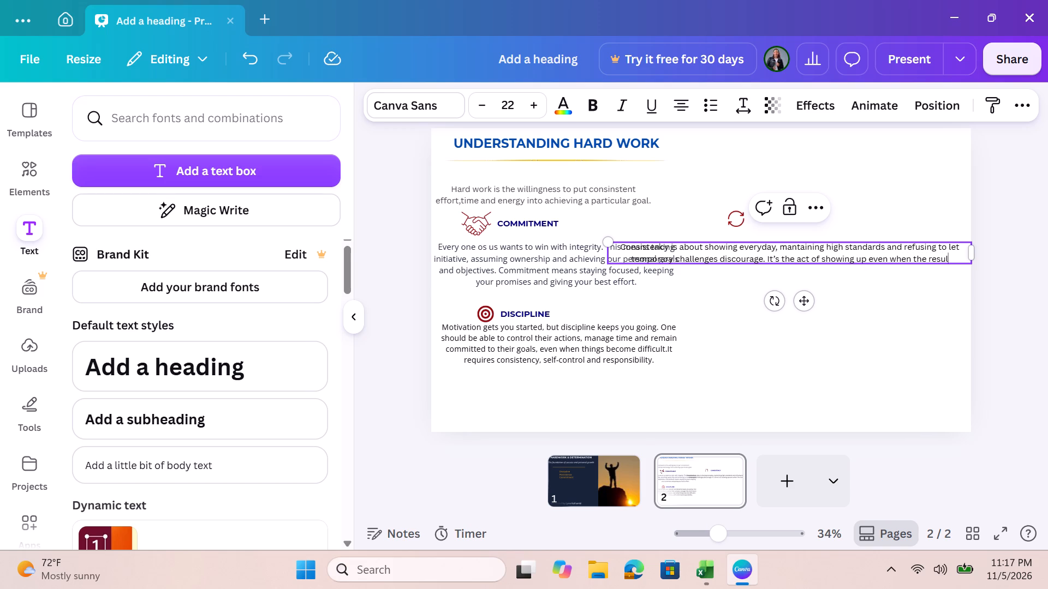
type("ts")
key("space")
type("are")
key("space")
type("minimal")
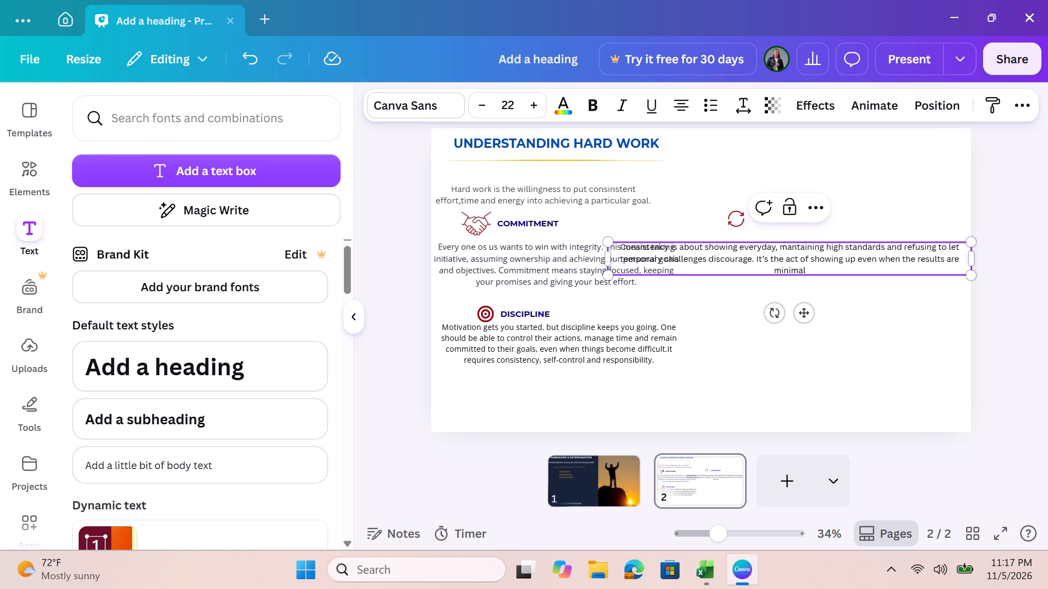
Continue the second sentence of the CONSISTENCY body text with "since success is not achieved".
key("space")
type("since succ")
type("ess")
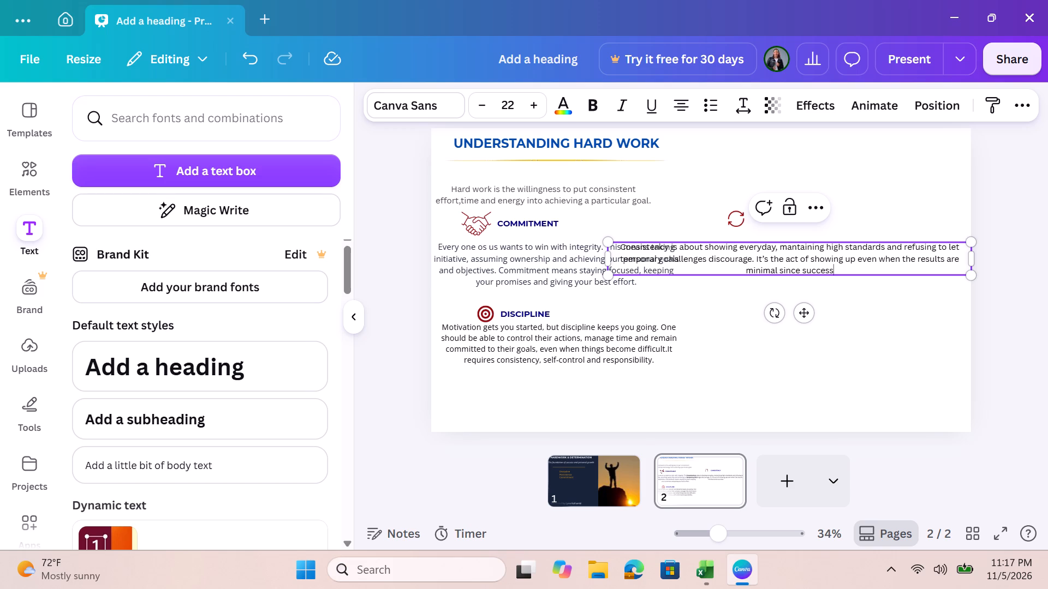
key("space")
type("is not achi")
type("eved")
key("space")
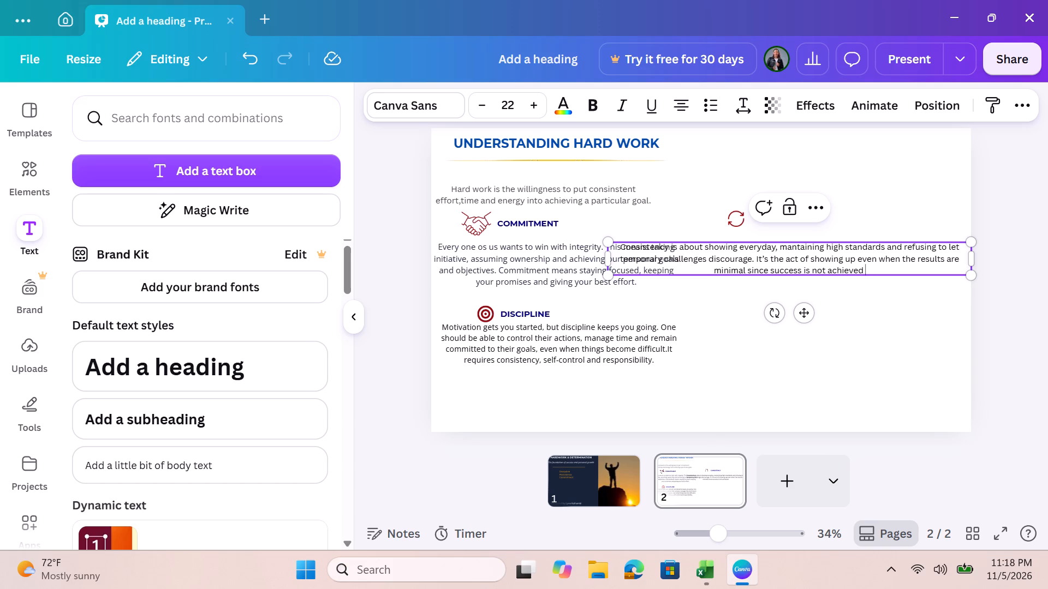
Extend the CONSISTENCY body text with "through one day of haed work".
type("through one day")
key("space")
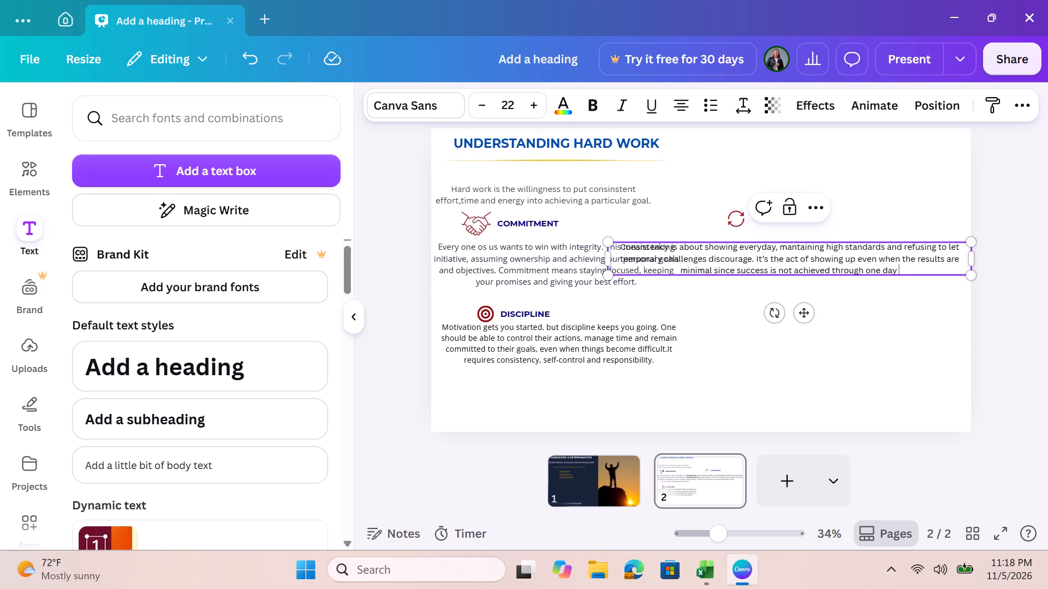
key("p")
key("BackSpace")
type("of haed")
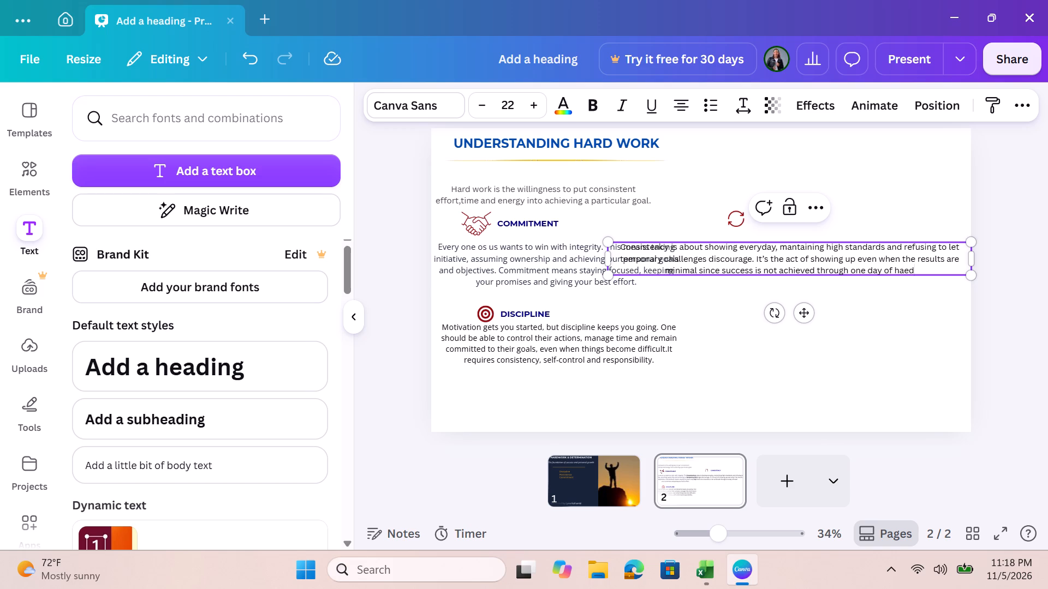
key("space")
type("work")
key("space")
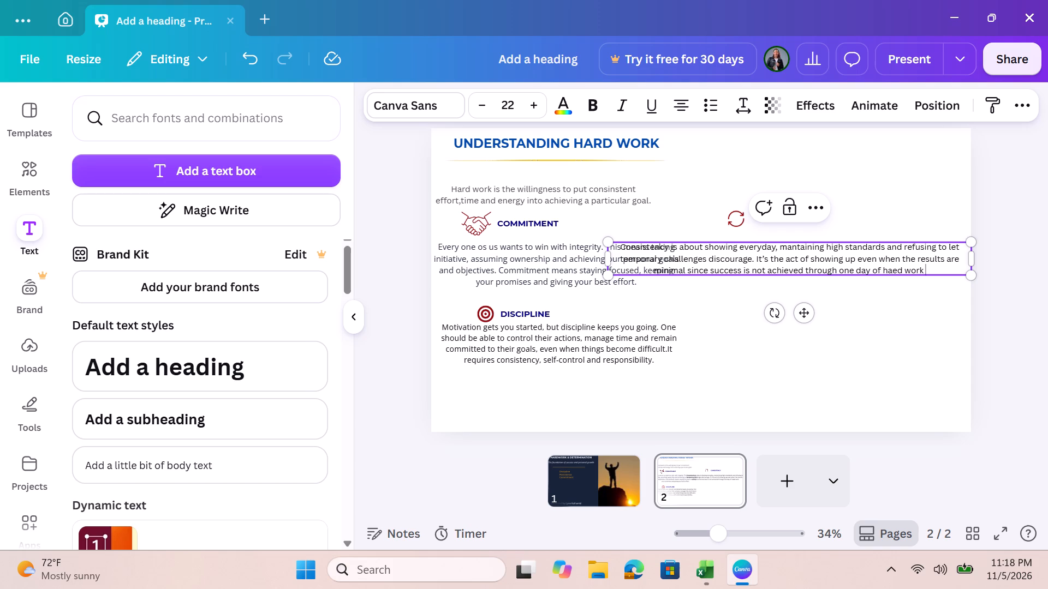
Continue the CONSISTENCY body text with "but through small, continuous efforts".
type("but th")
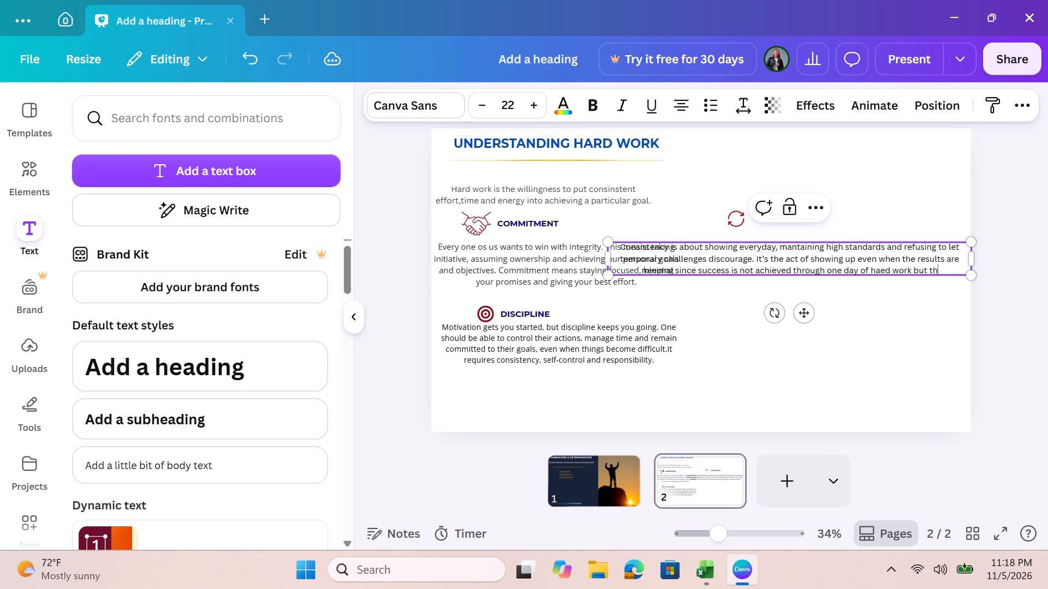
type("rough small")
key("space")
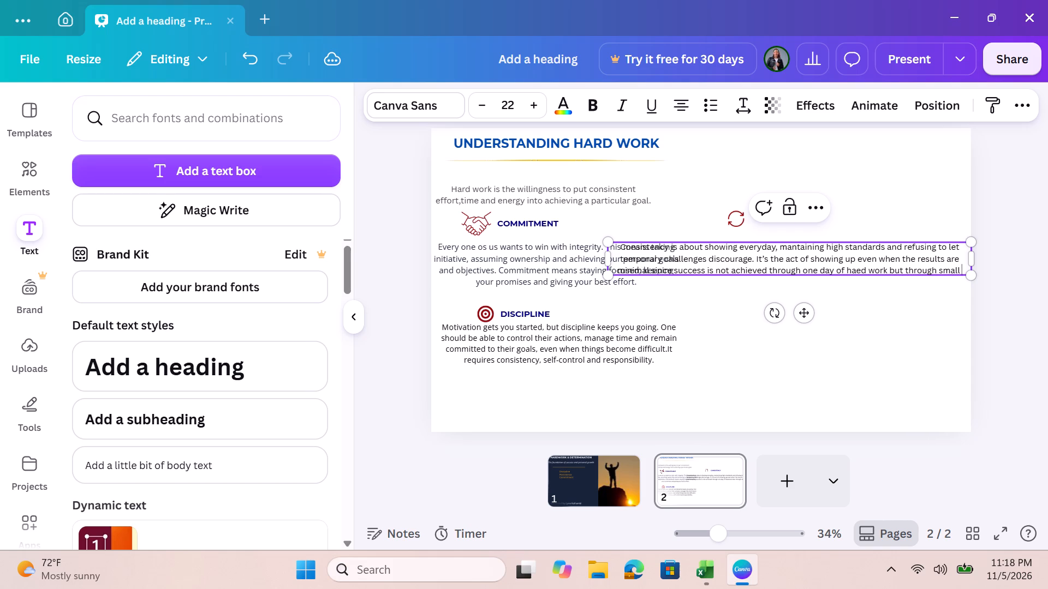
key("BackSpace")
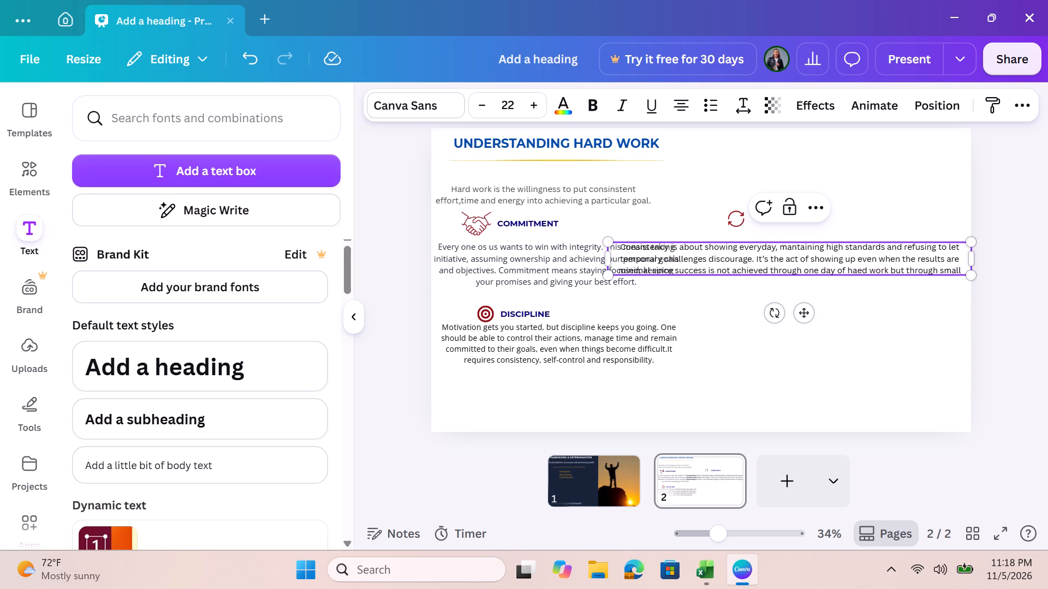
type(", continu")
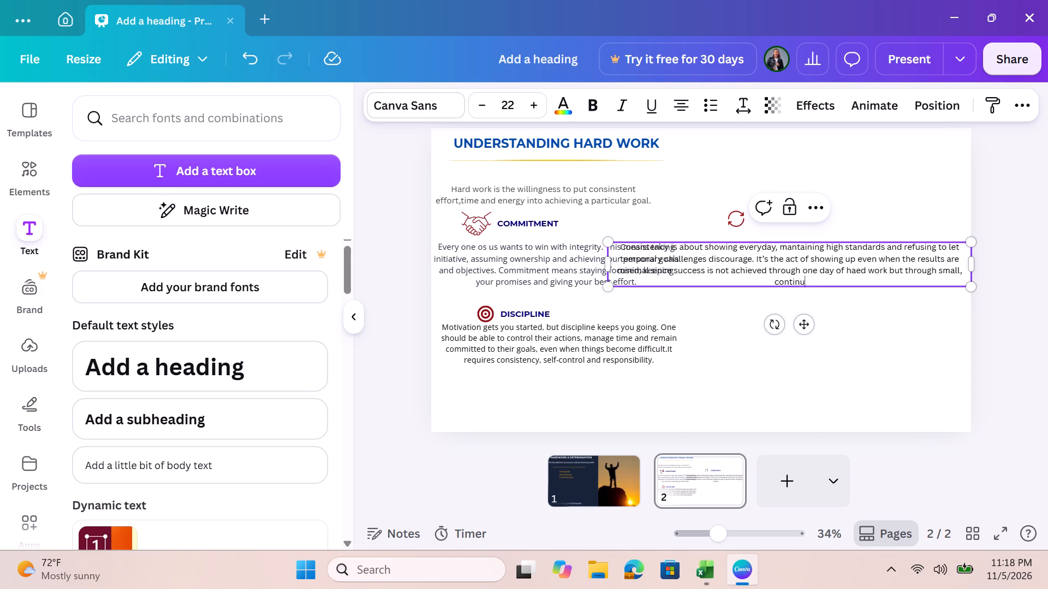
key("o")
key("u")
key("s")
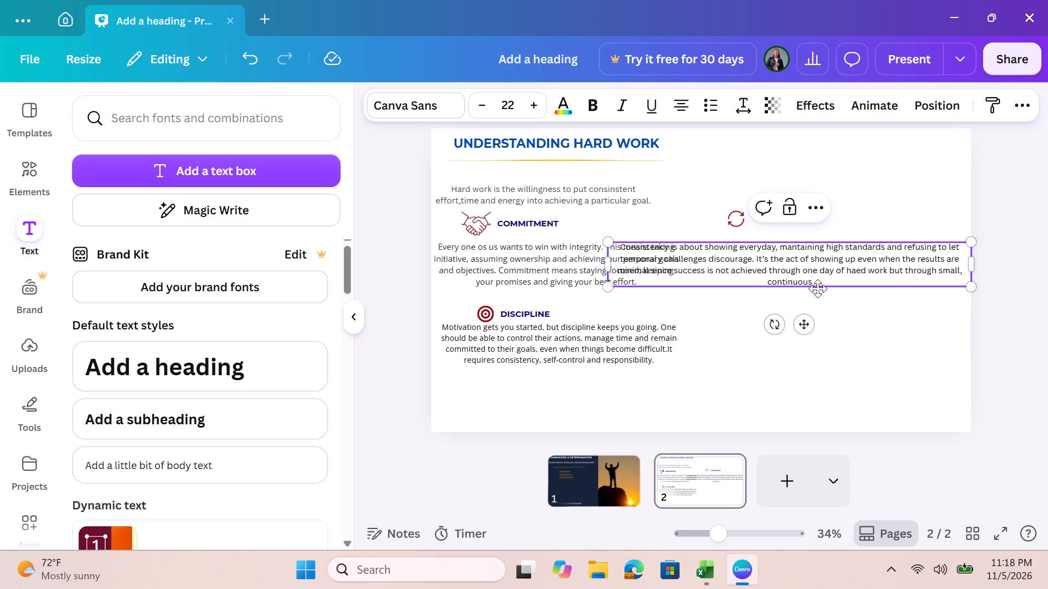
key("space")
type("efforts")
Finish the CONSISTENCY body text with "that build up over time".
key("space")
type("th")
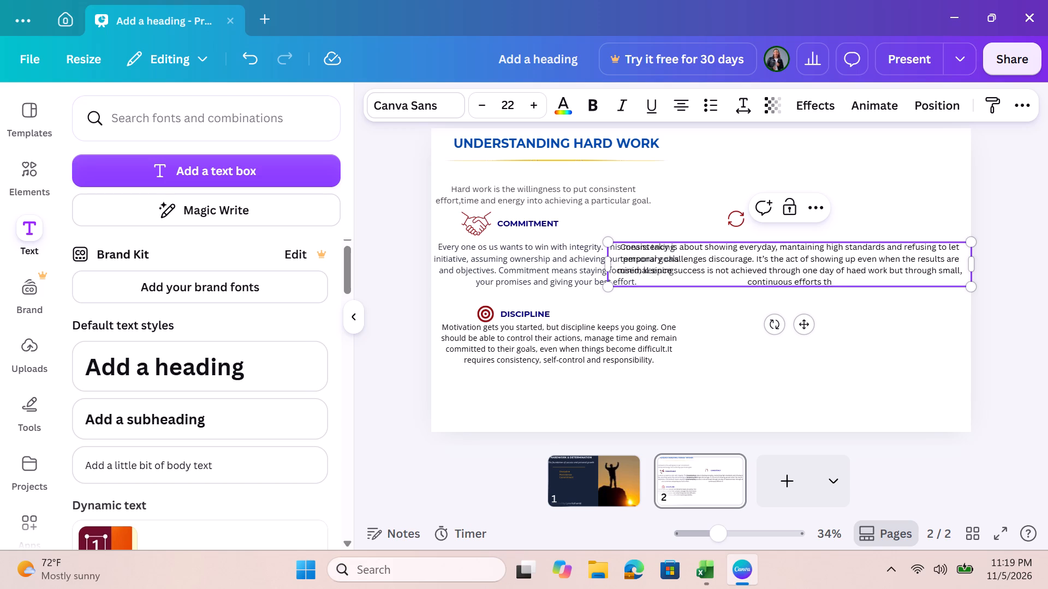
type("at")
key("space")
type("build up")
key("space")
type("over tim")
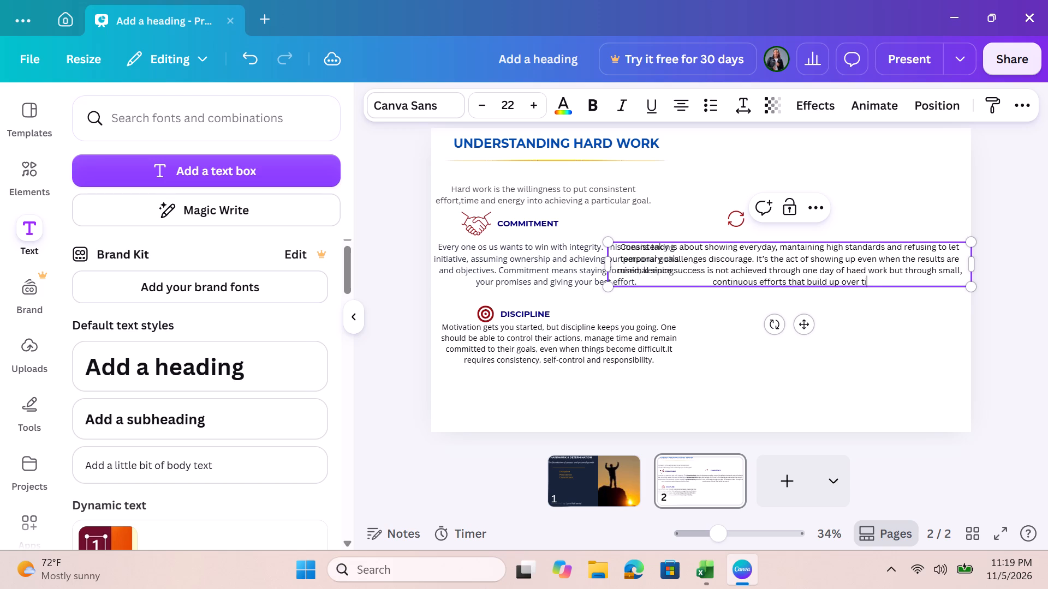
key("e")
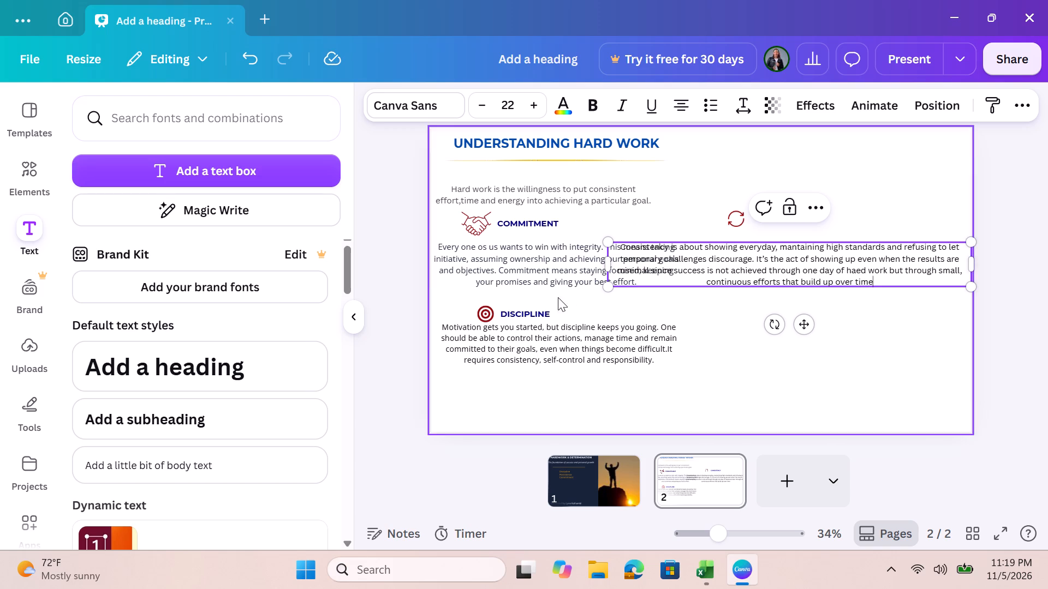
Narrow the CONSISTENCY body text box from the side facing COMMITMENT so the two paragraphs do not overlap.
left_click_drag(608, 264, 693, 243)
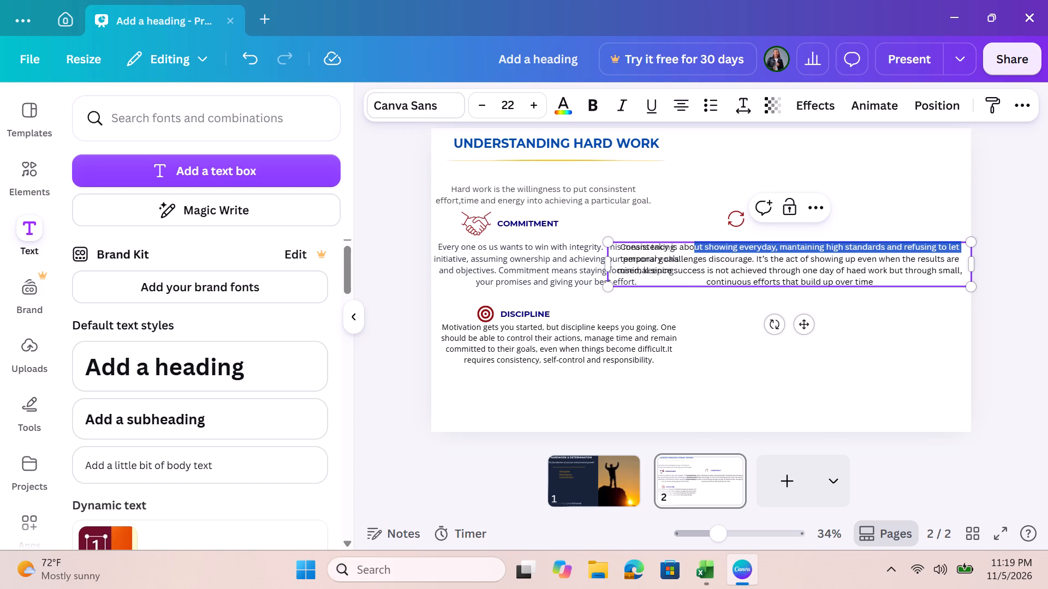
left_click_drag(693, 243, 679, 245)
left_click(649, 218)
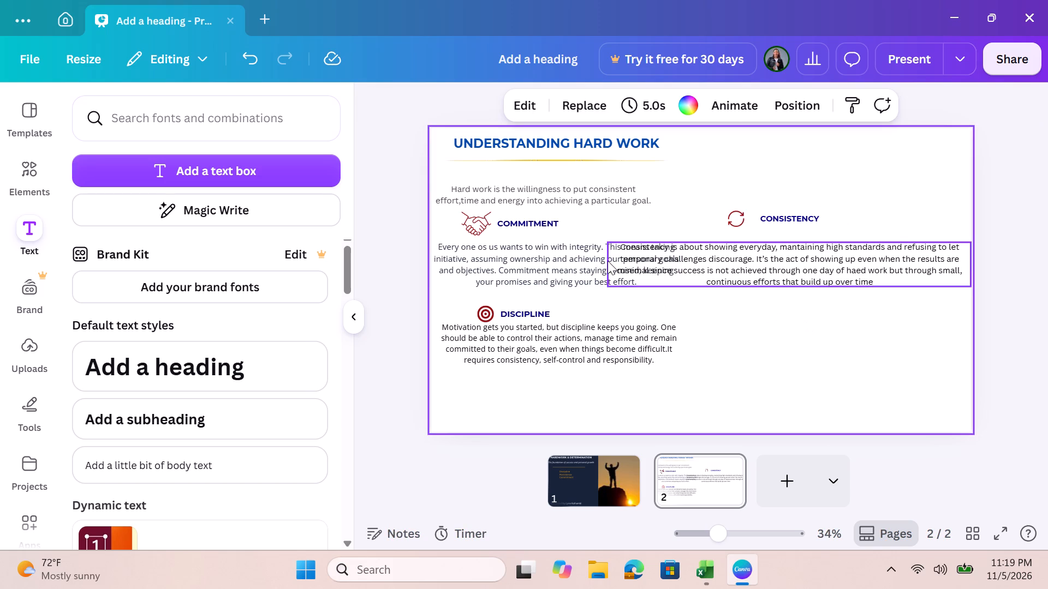
left_click(693, 255)
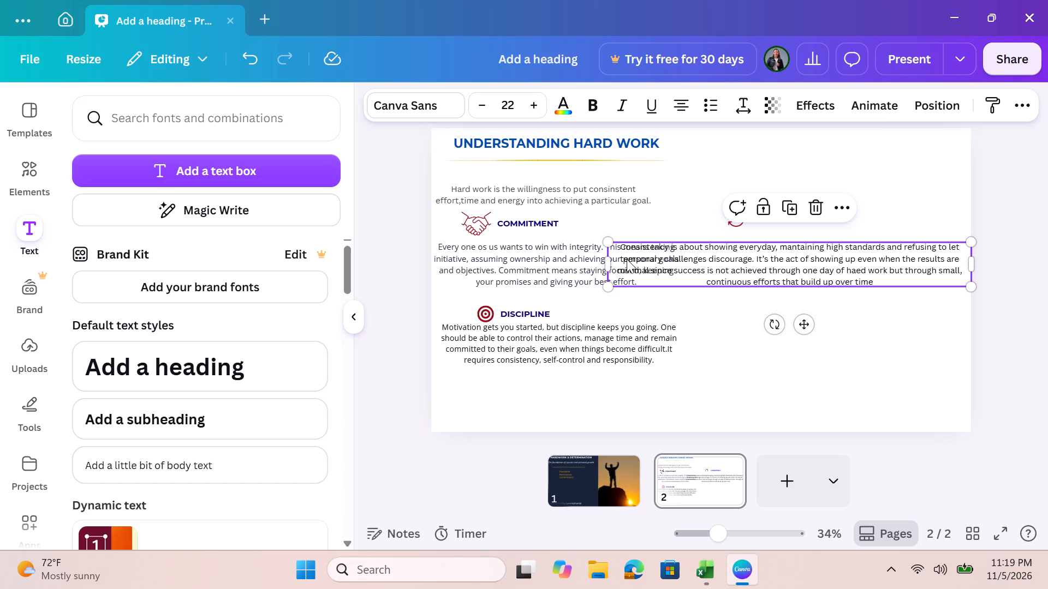
left_click_drag(603, 259, 689, 248)
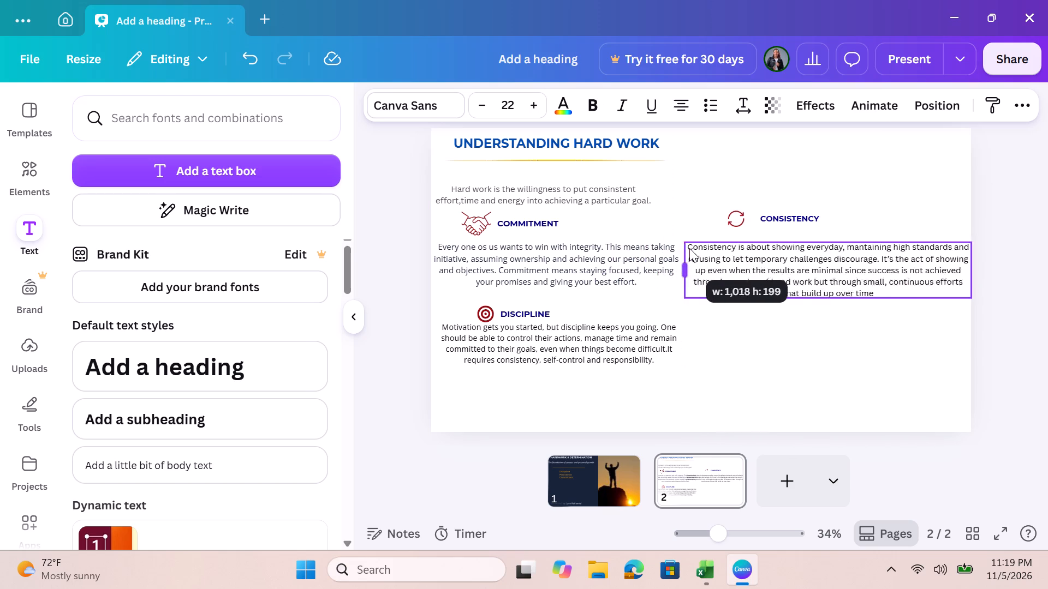
left_click_drag(689, 248, 694, 248)
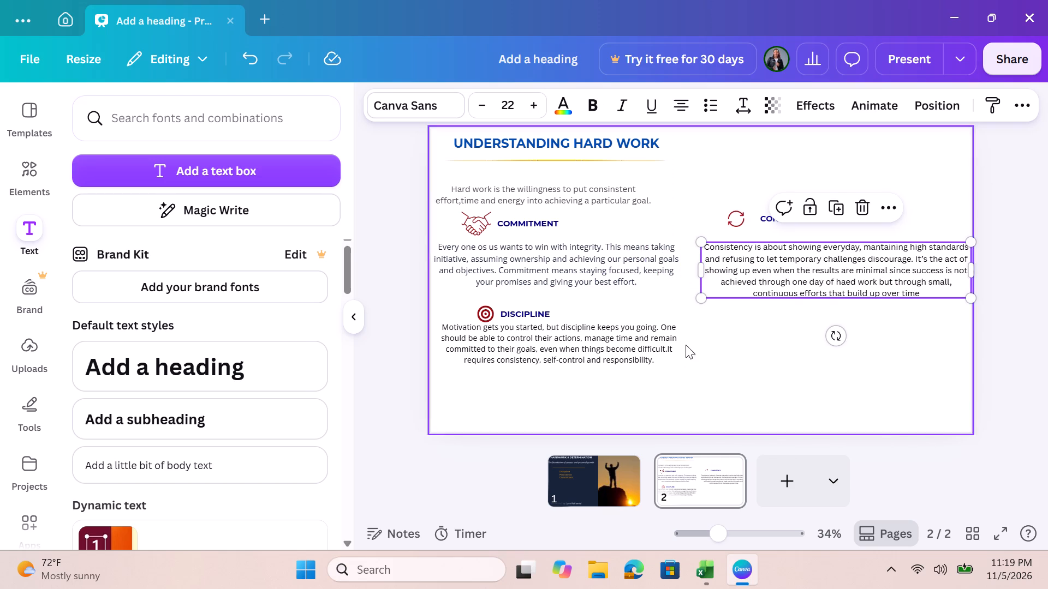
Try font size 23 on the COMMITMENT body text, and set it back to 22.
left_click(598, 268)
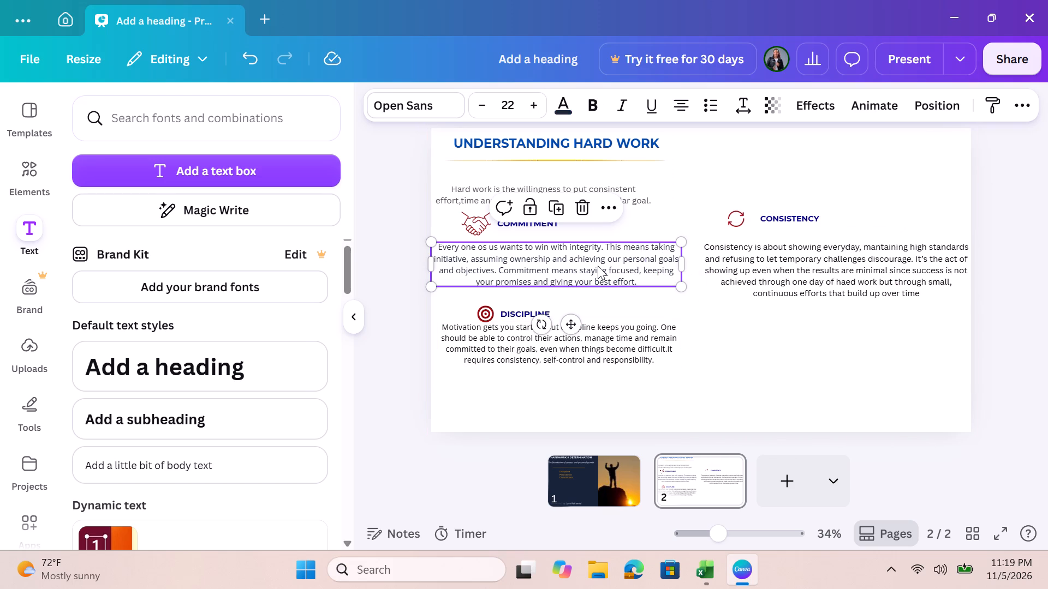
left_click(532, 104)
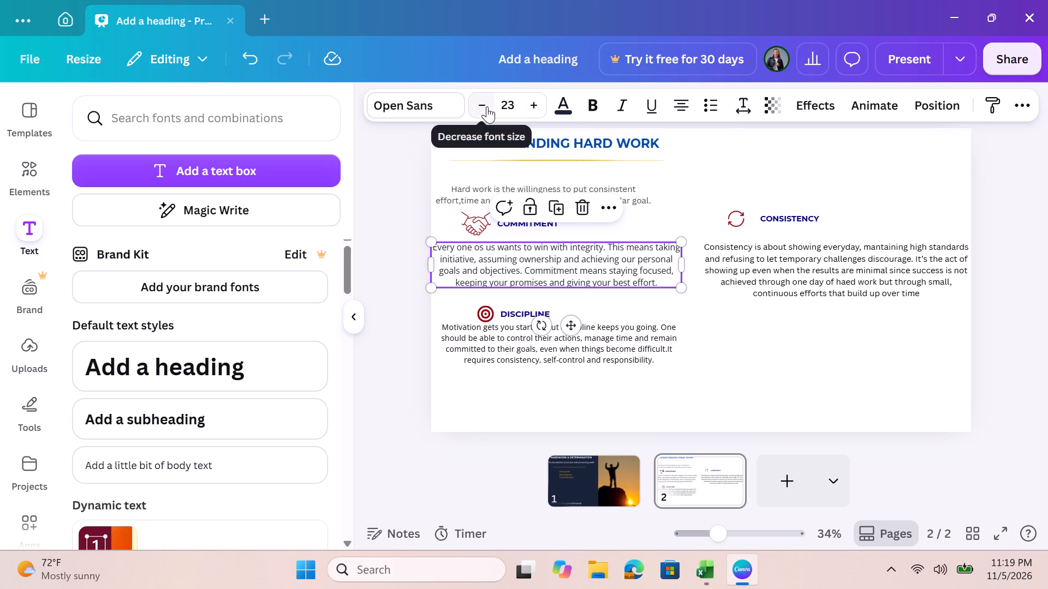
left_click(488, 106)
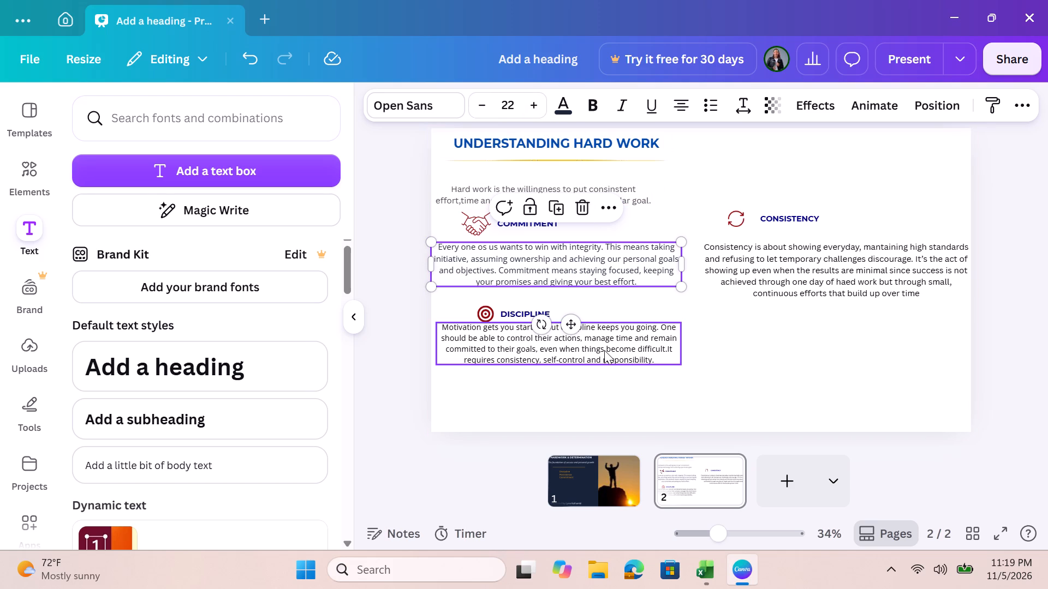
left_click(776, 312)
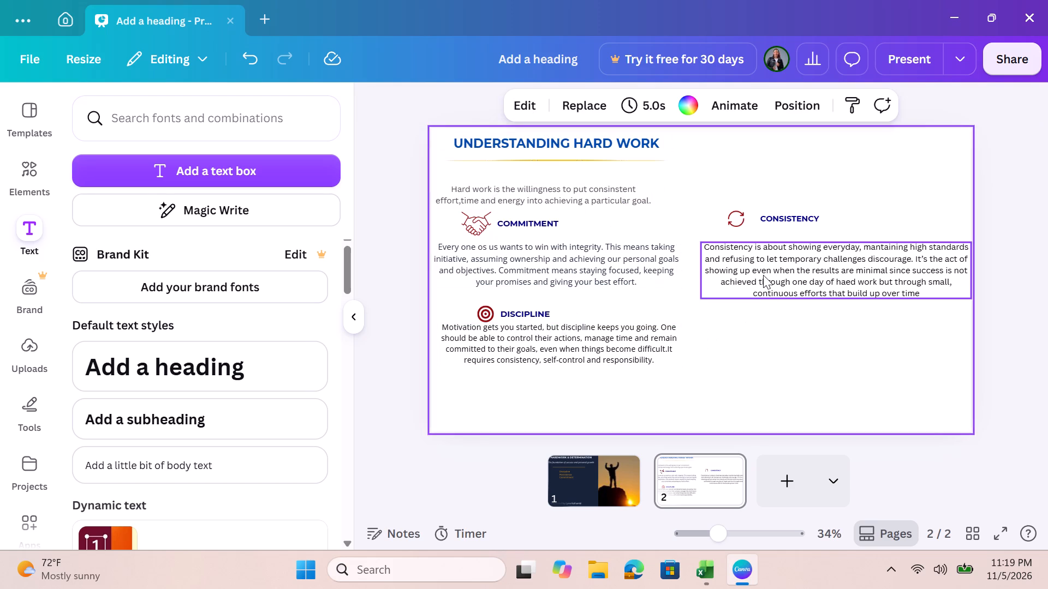
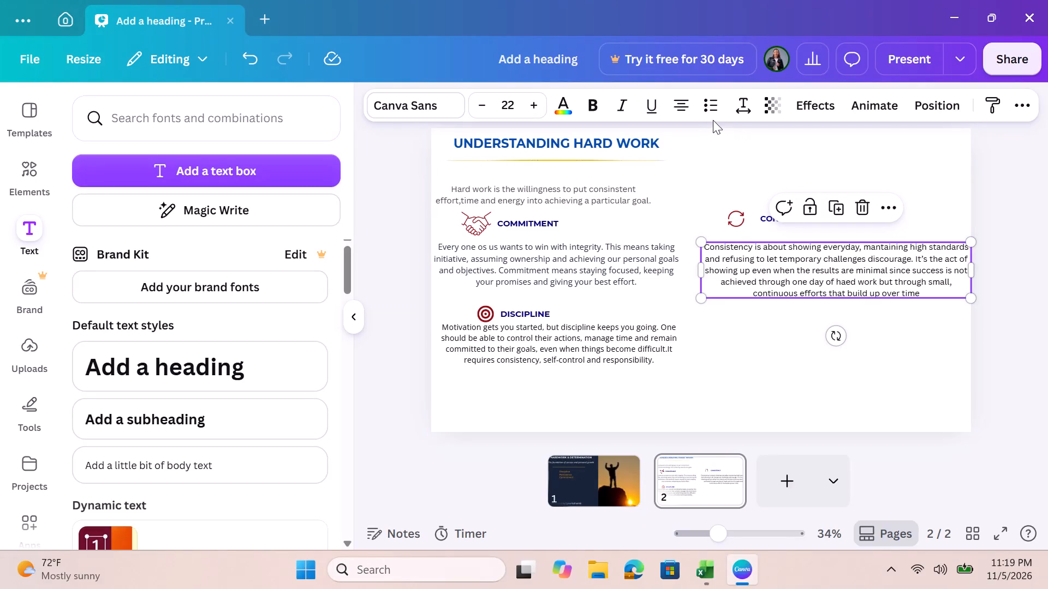
Left-align the body texts of the CONSISTENCY and COMMITMENT sections.
left_click(686, 103)
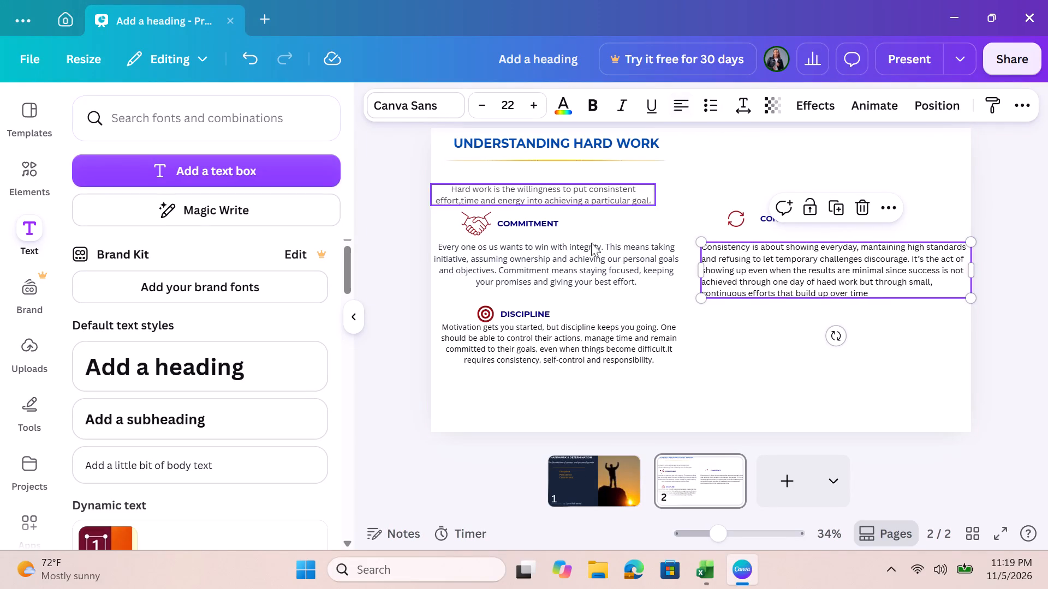
left_click(556, 278)
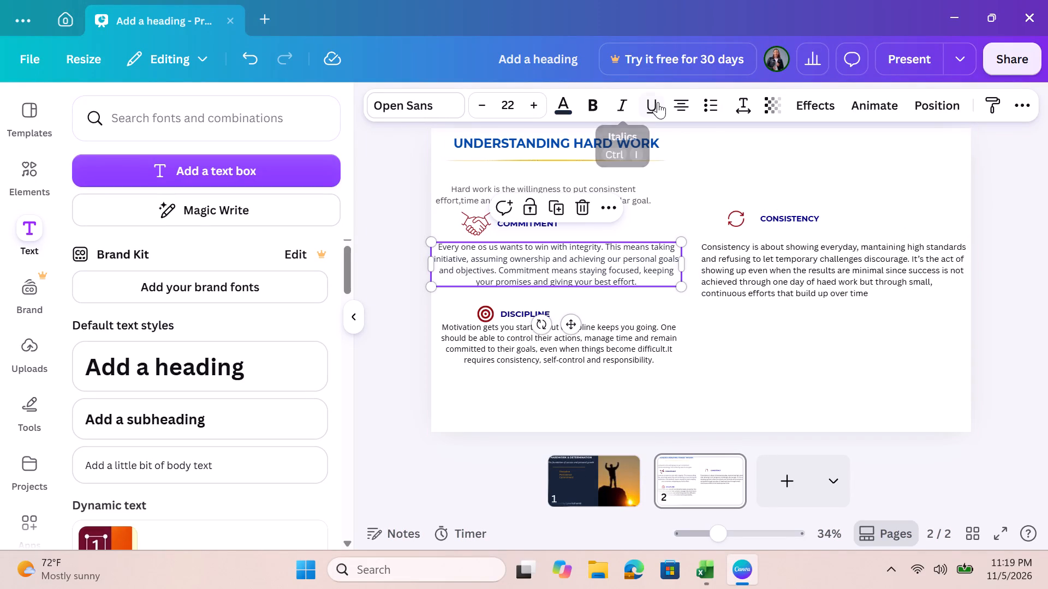
left_click(680, 100)
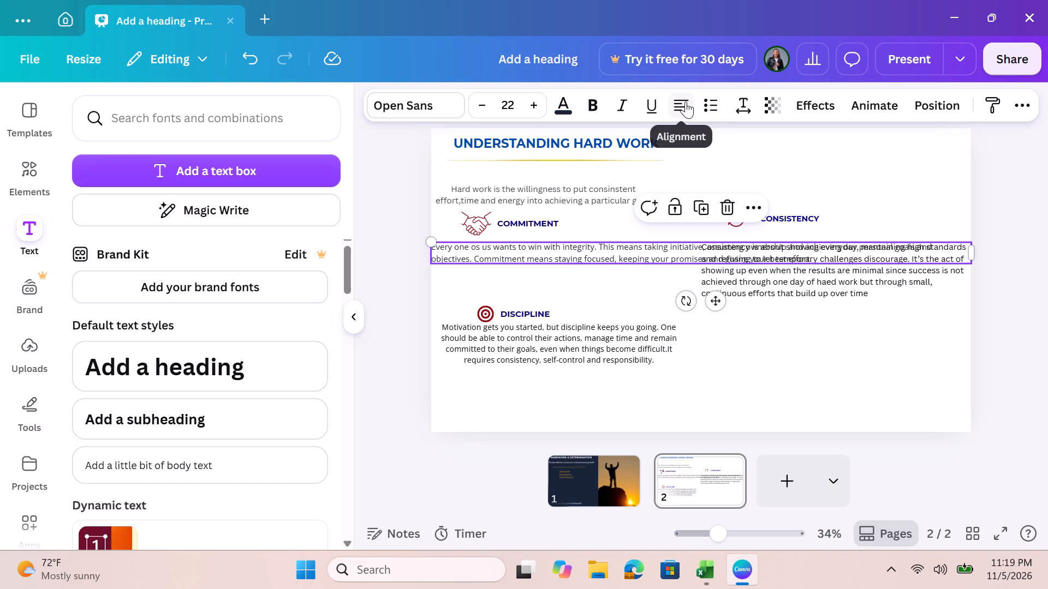
Narrow the COMMITMENT body text box from the side facing CONSISTENCY so it wraps to four lines clear of that paragraph.
double_click(600, 251)
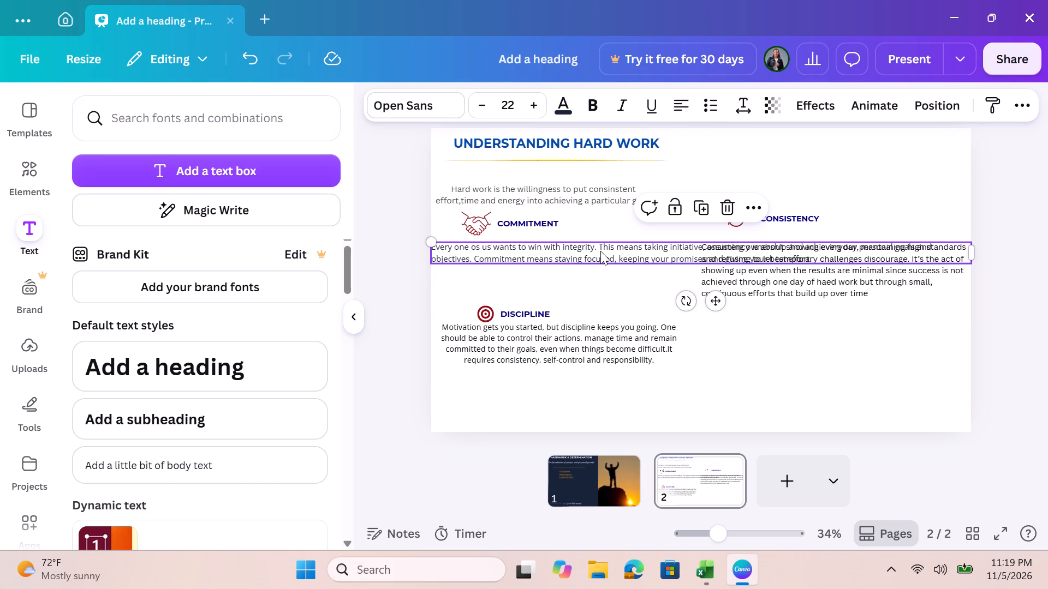
double_click(599, 251)
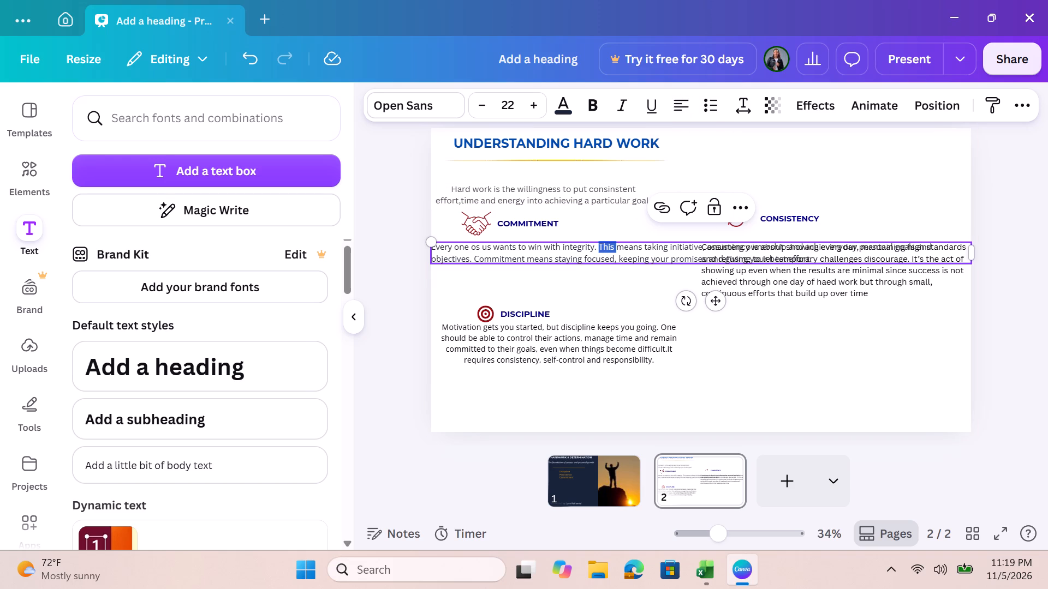
left_click(599, 251)
double_click(662, 261)
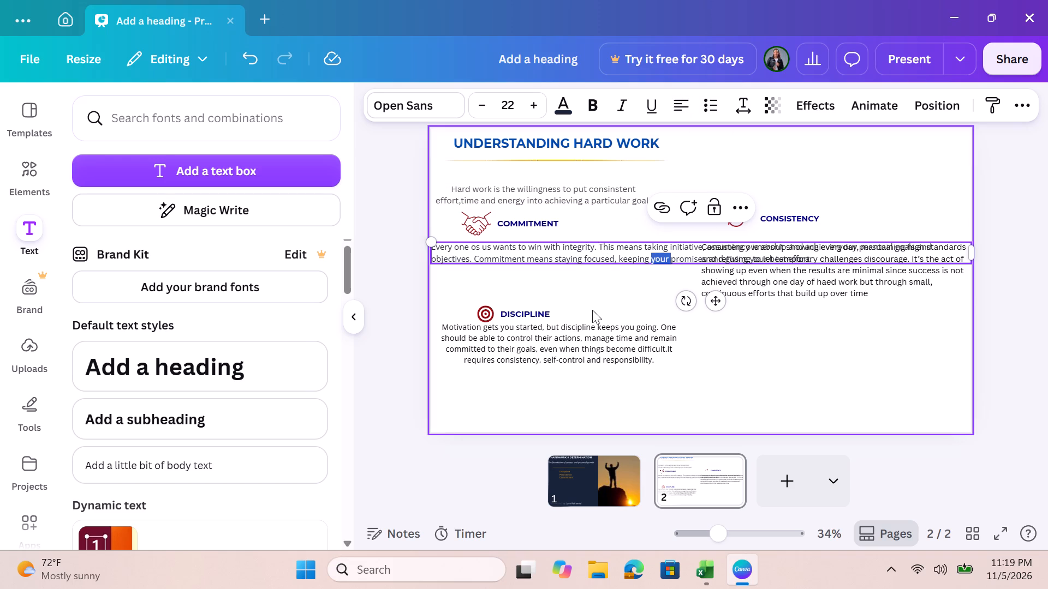
left_click(627, 293)
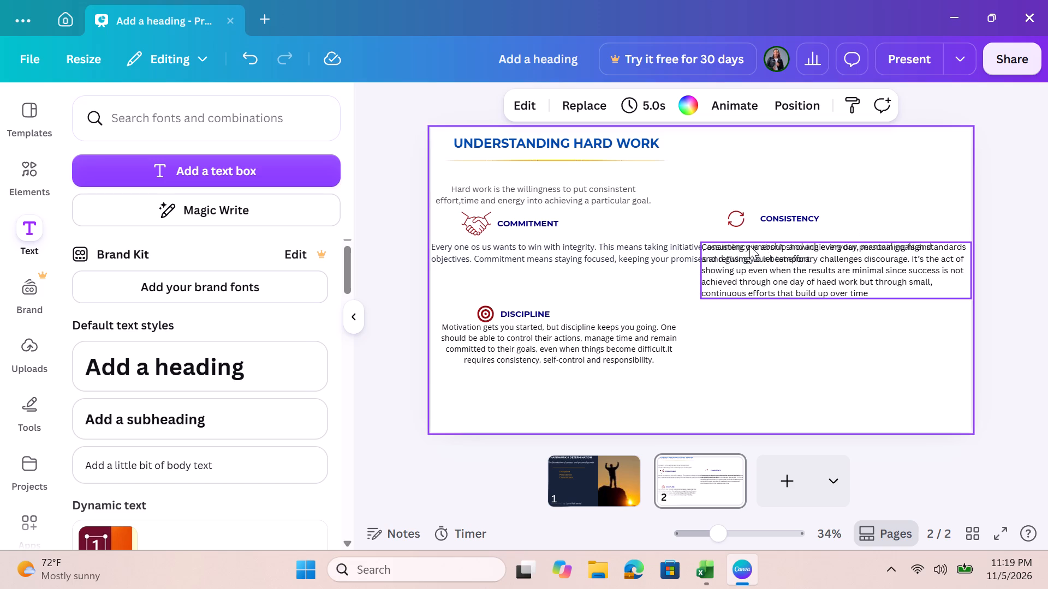
left_click(644, 241)
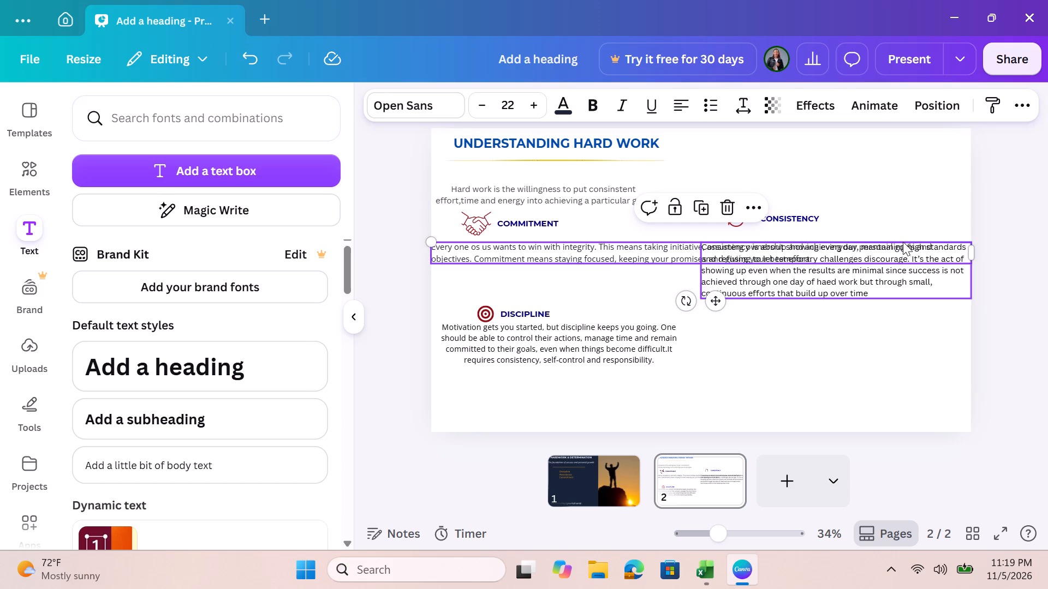
left_click_drag(974, 247, 932, 243)
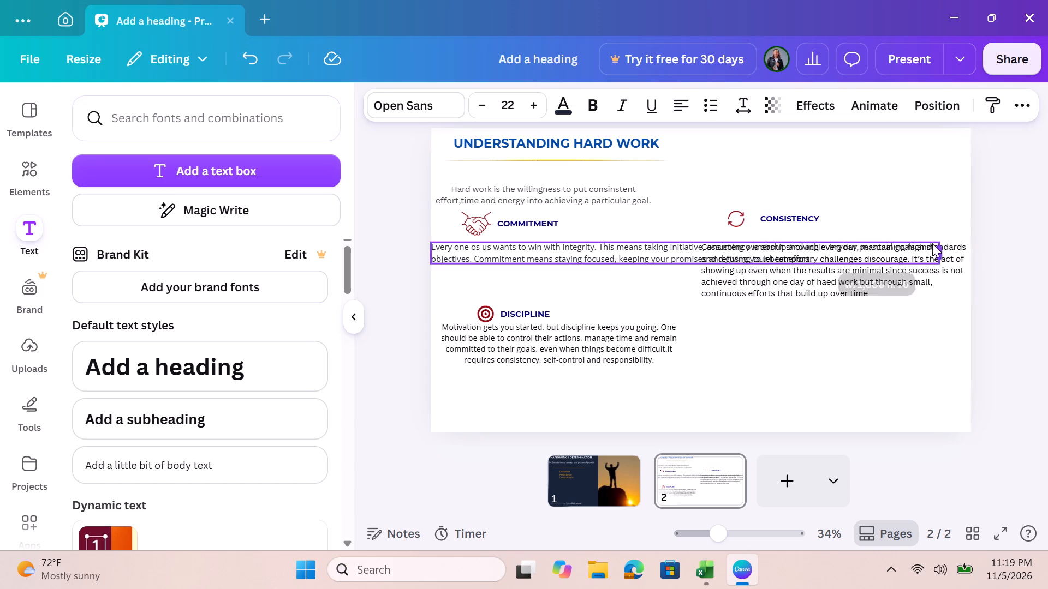
left_click_drag(932, 243, 694, 259)
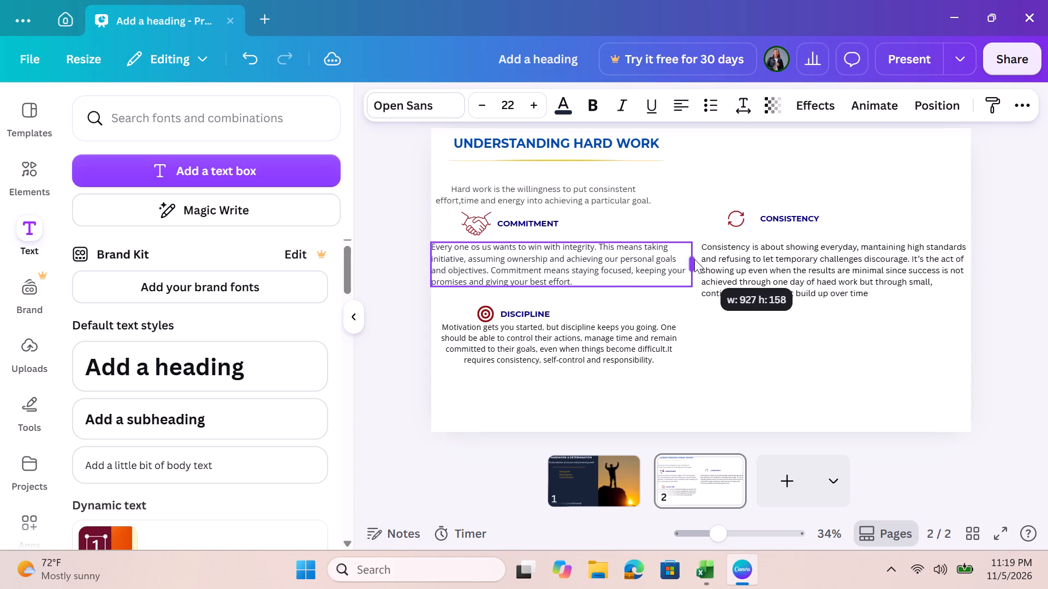
left_click_drag(694, 259, 678, 259)
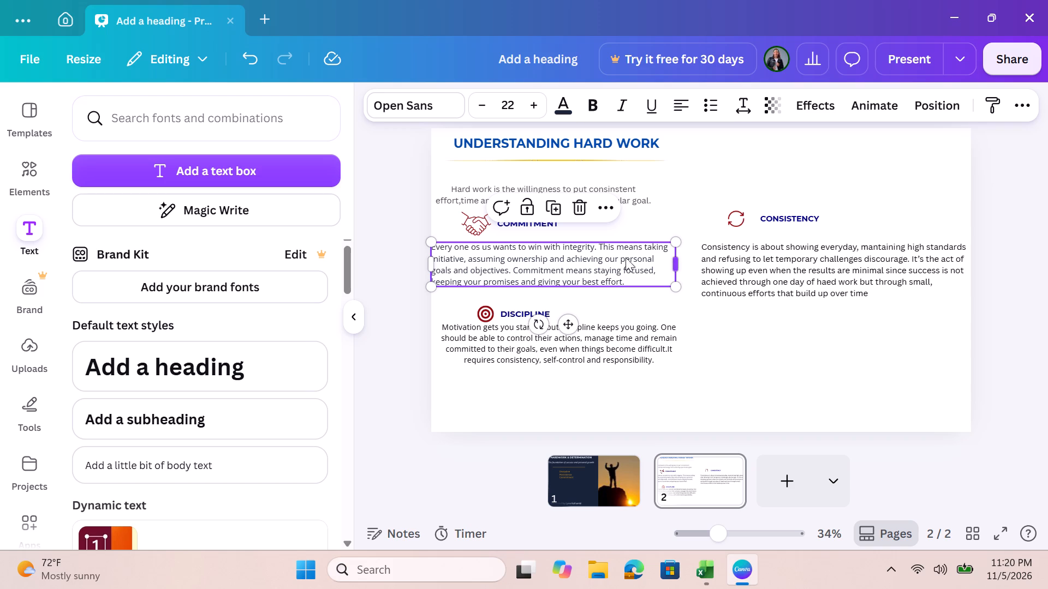
Left-align the DISCIPLINE body text.
left_click(614, 339)
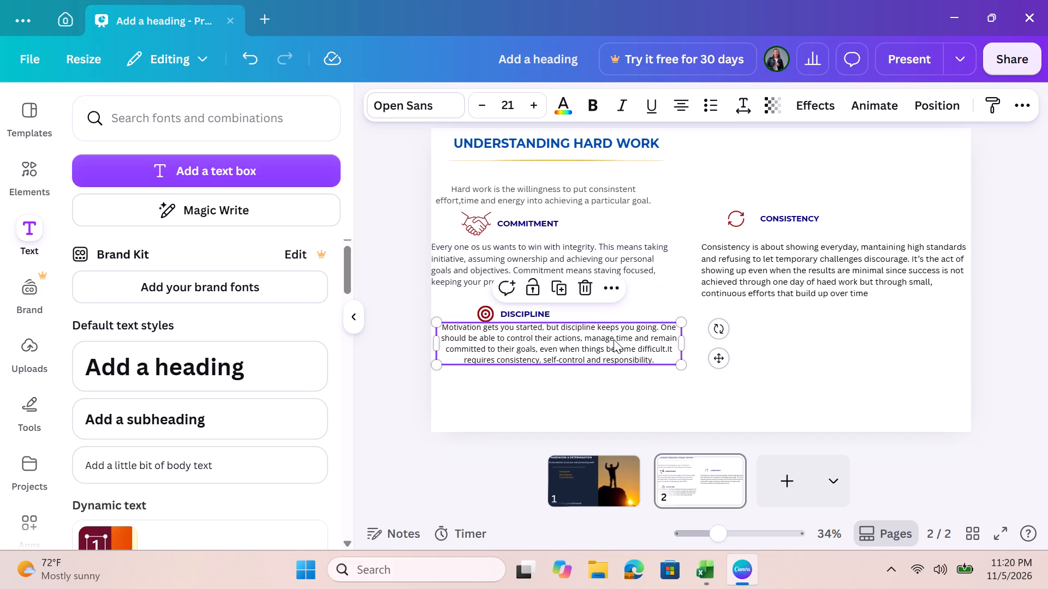
double_click(614, 339)
left_click(683, 104)
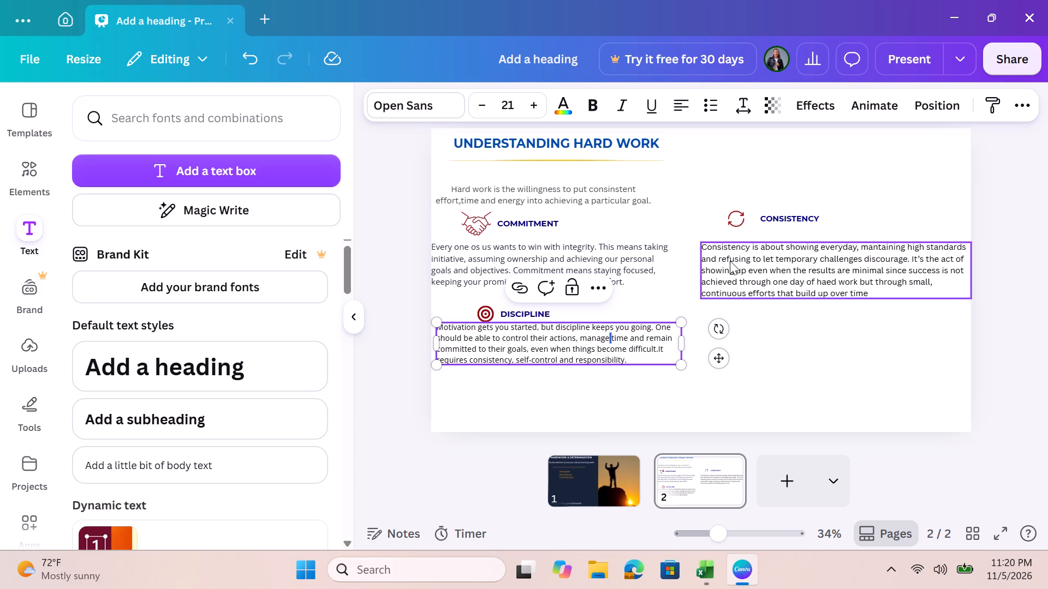
left_click(829, 348)
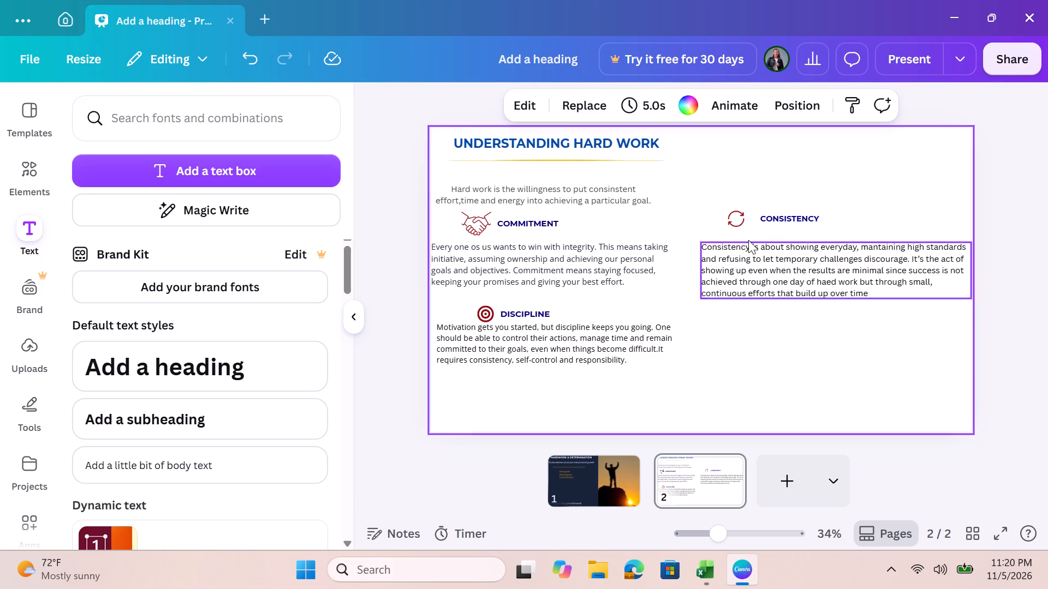
Shrink the circular-arrows icon beside the CONSISTENCY heading to about 42 by 42.
left_click(741, 213)
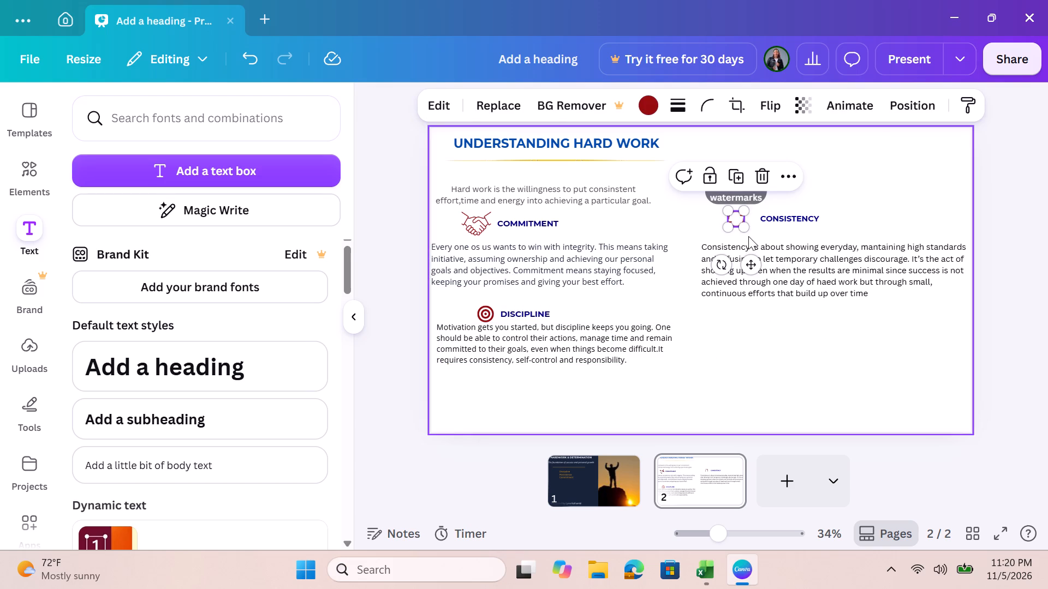
left_click_drag(740, 227, 733, 225)
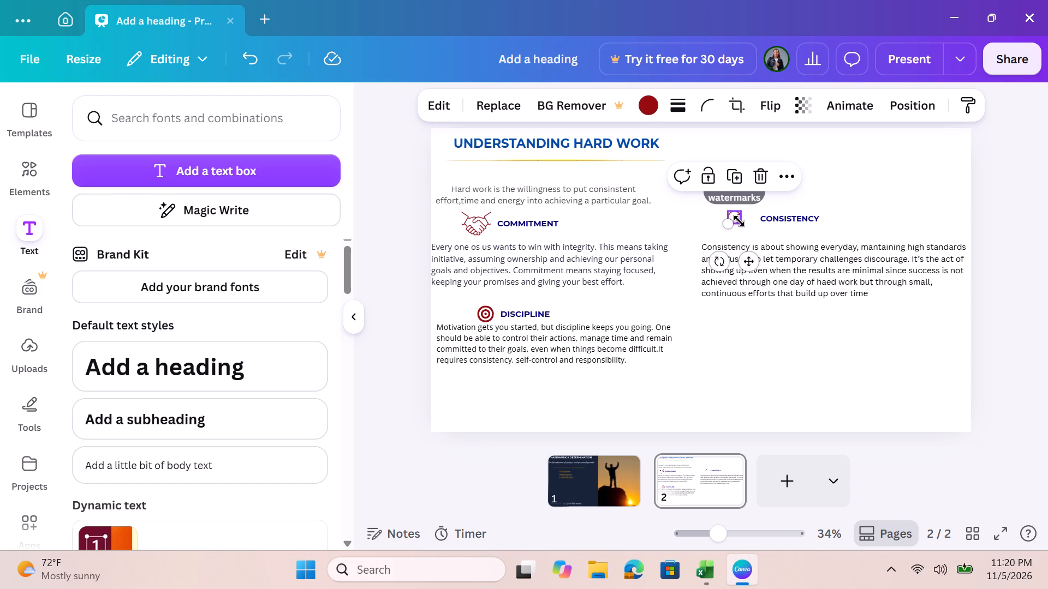
left_click(739, 221)
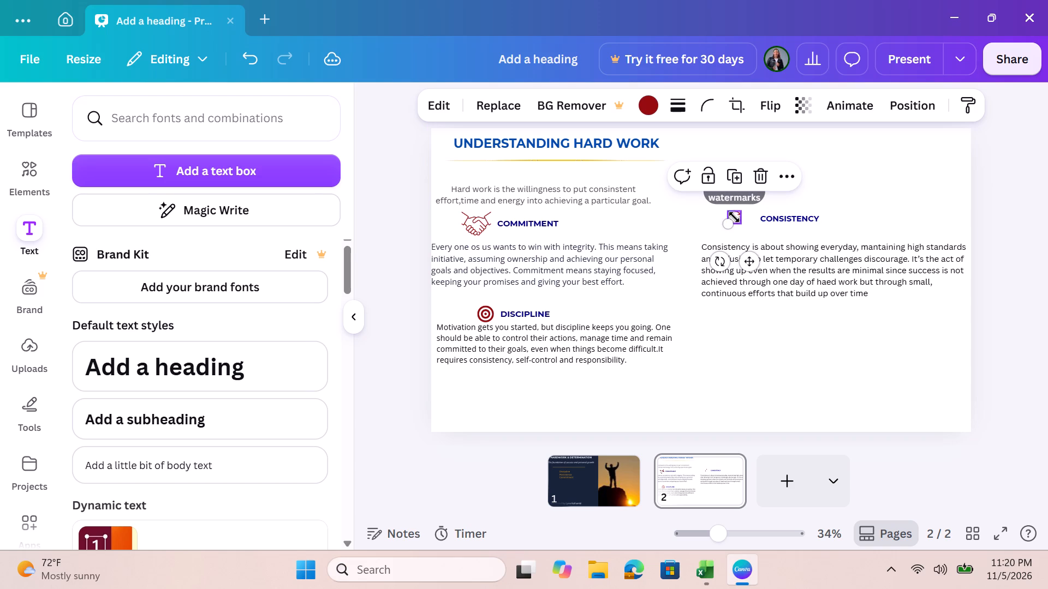
left_click(734, 217)
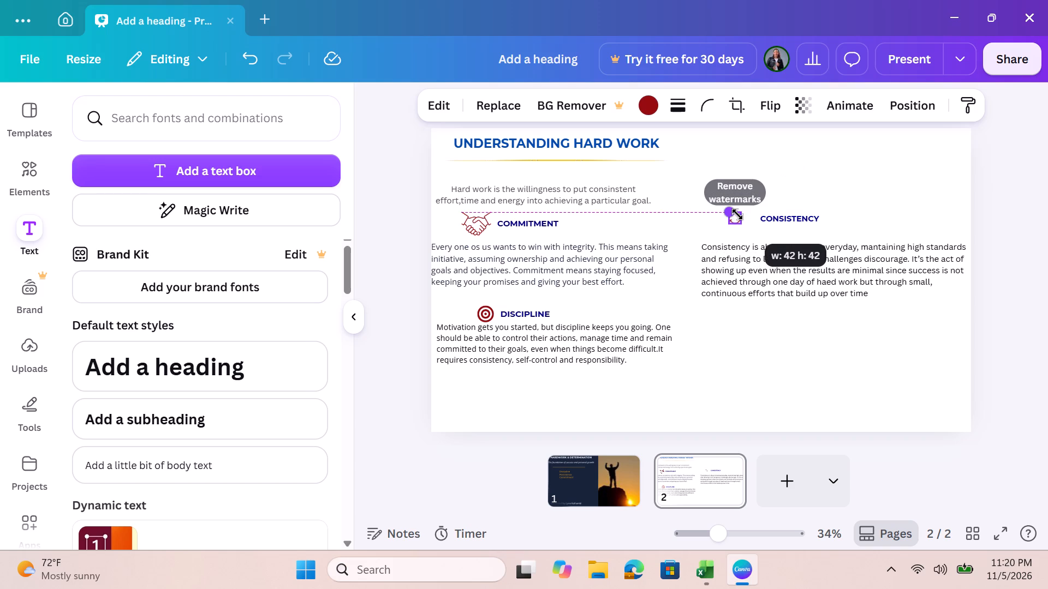
left_click(736, 217)
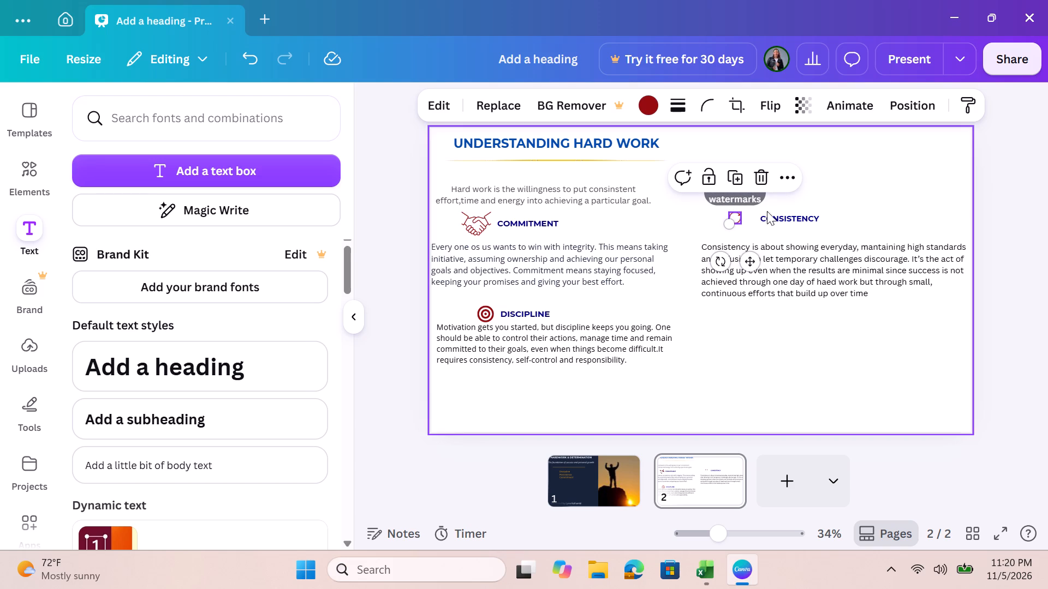
Move the CONSISTENCY heading closer to its circular-arrows icon, keeping both level.
left_click_drag(772, 215, 765, 215)
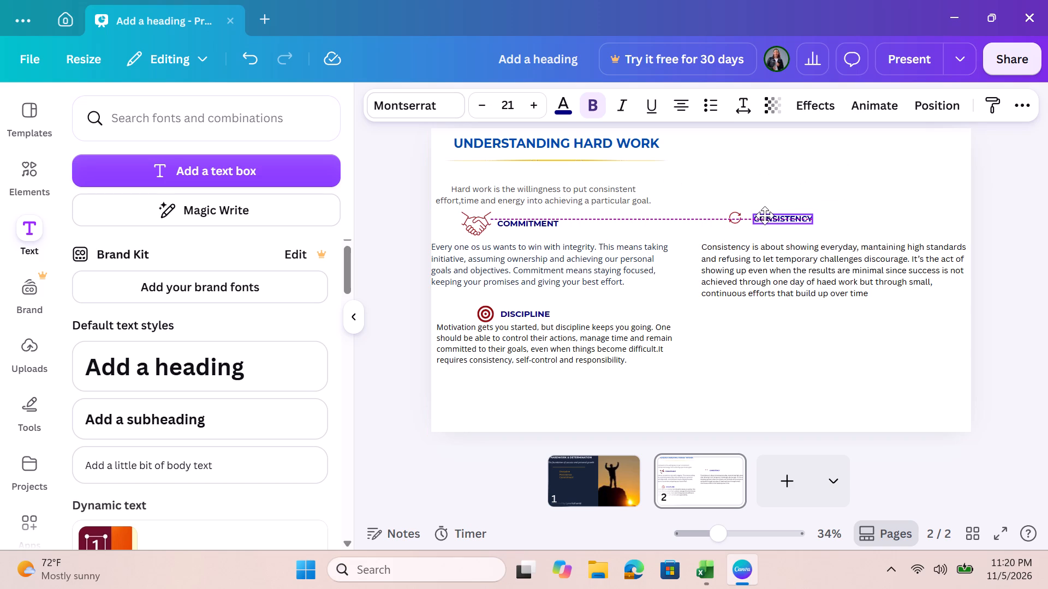
left_click_drag(765, 215, 761, 215)
left_click_drag(761, 215, 760, 215)
left_click(714, 217)
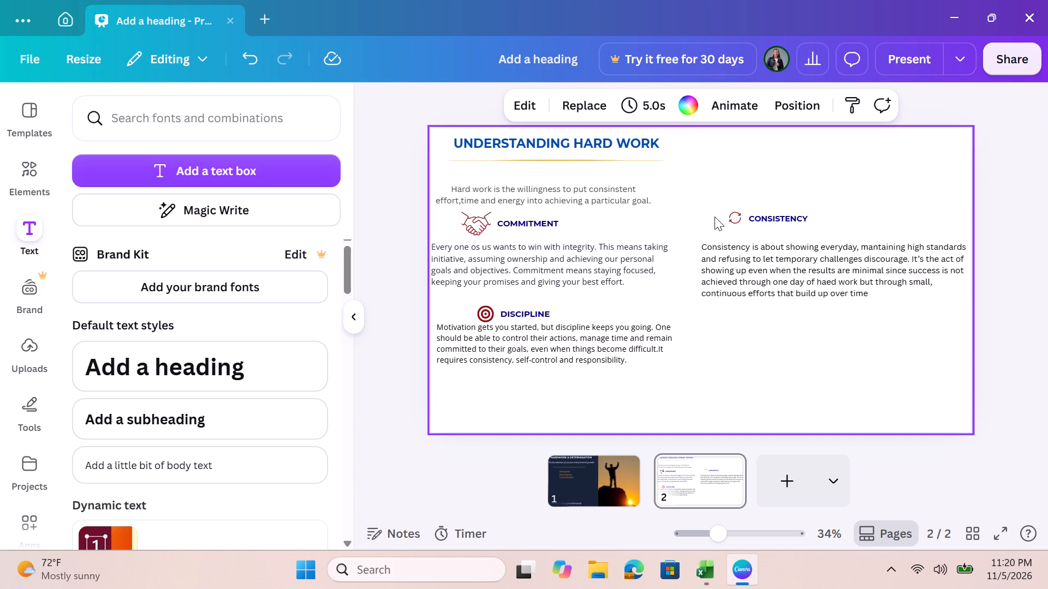
left_click(723, 328)
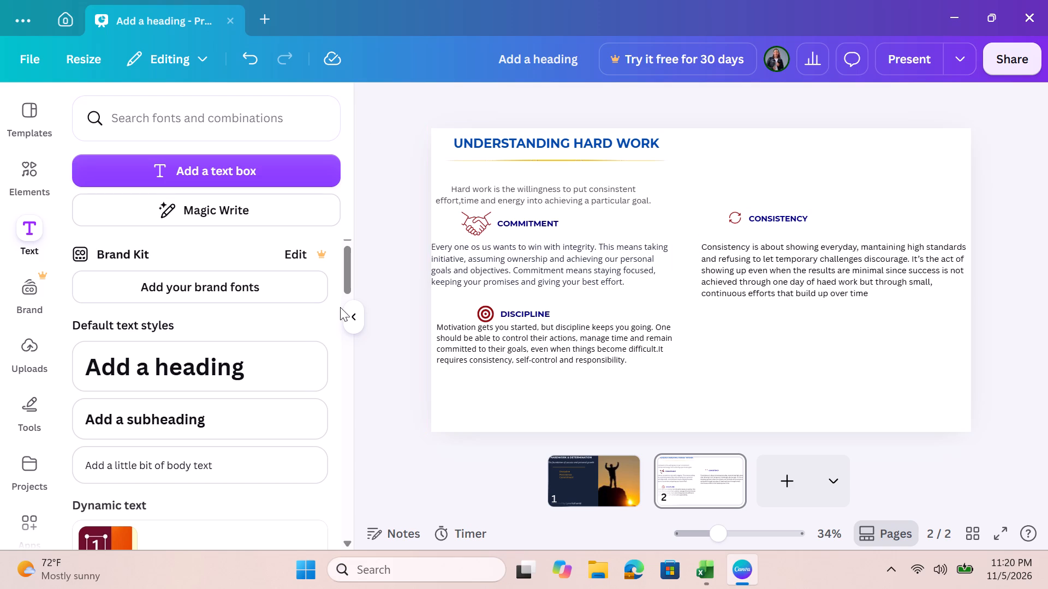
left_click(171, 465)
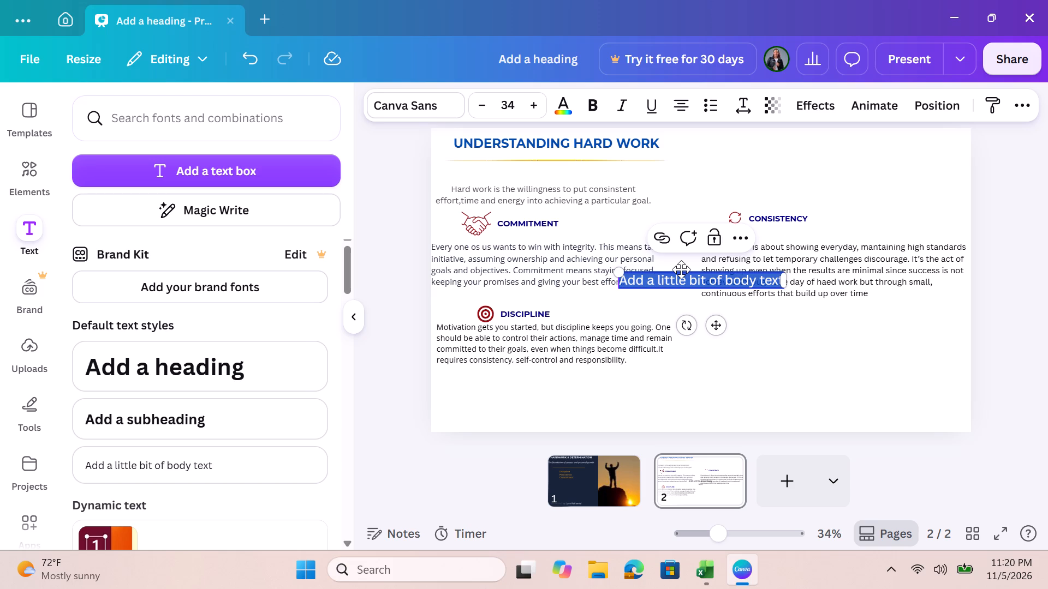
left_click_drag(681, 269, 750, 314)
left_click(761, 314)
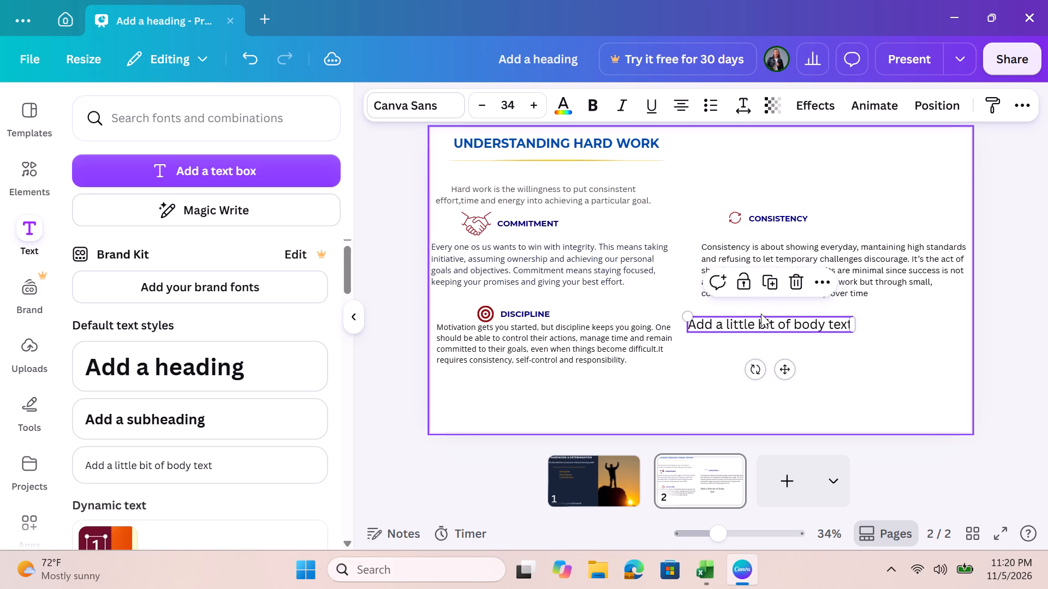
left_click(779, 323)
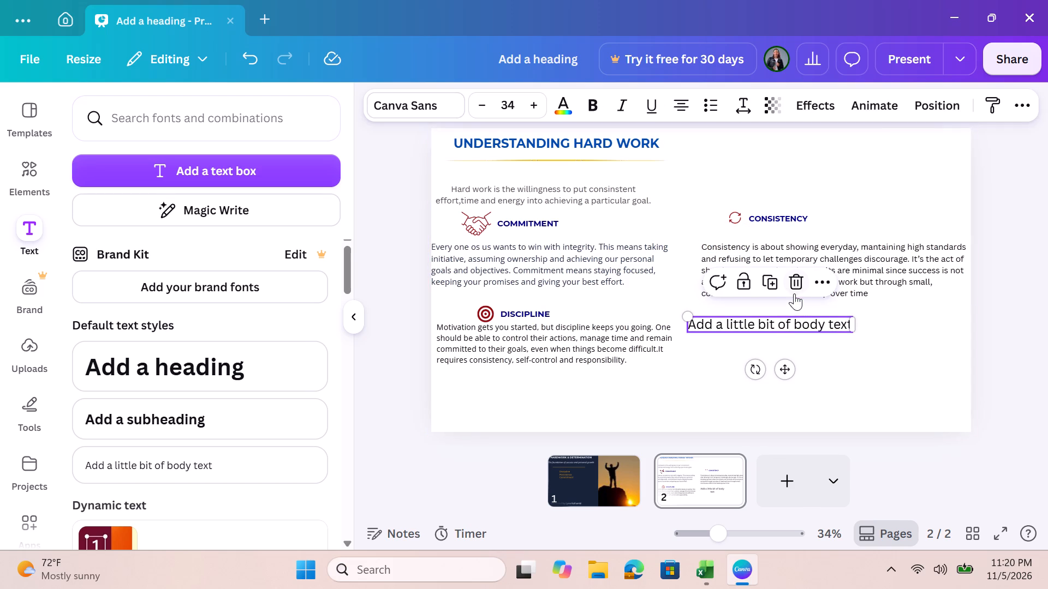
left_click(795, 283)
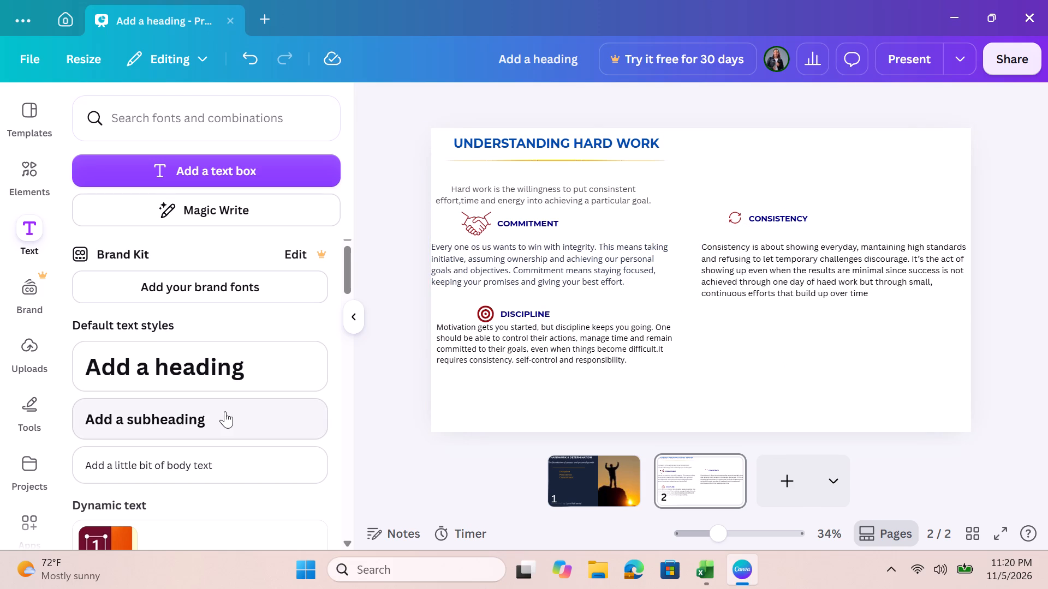
Add a subheading text box and place it just below the CONSISTENCY body text.
left_click(225, 411)
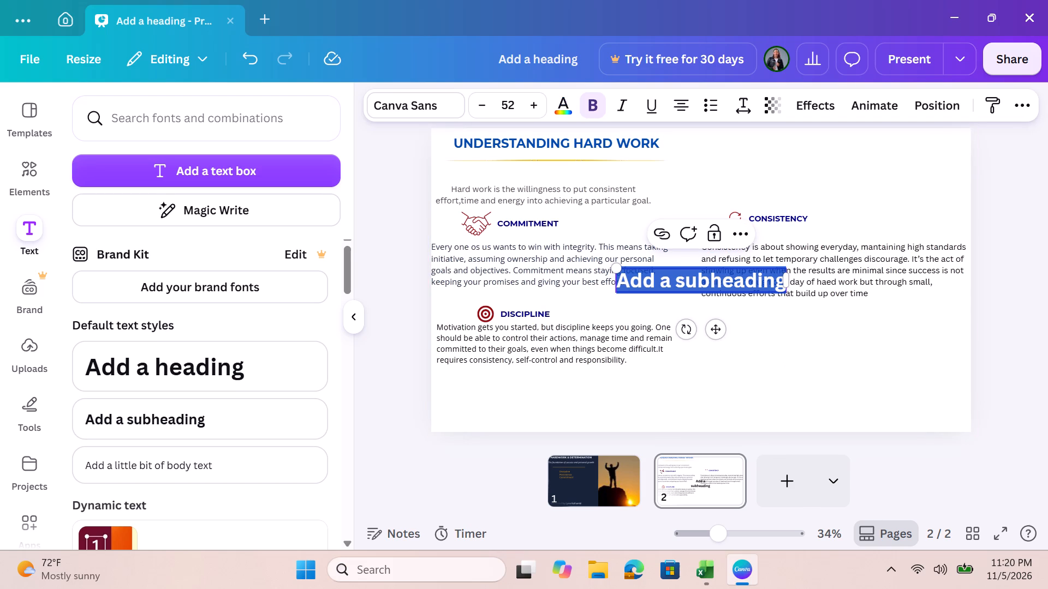
left_click_drag(696, 281, 747, 309)
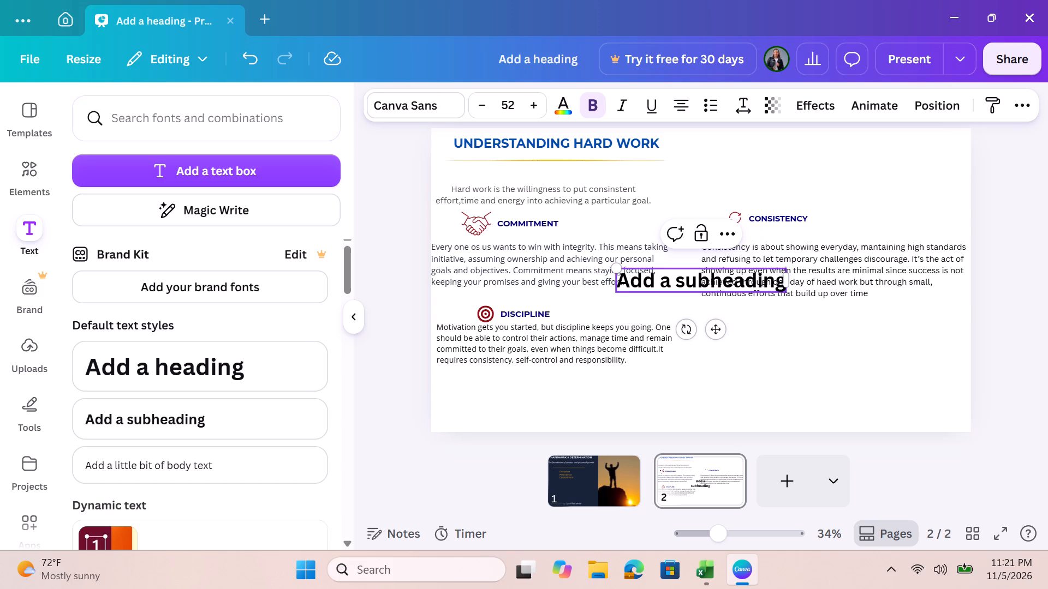
left_click_drag(678, 263, 749, 305)
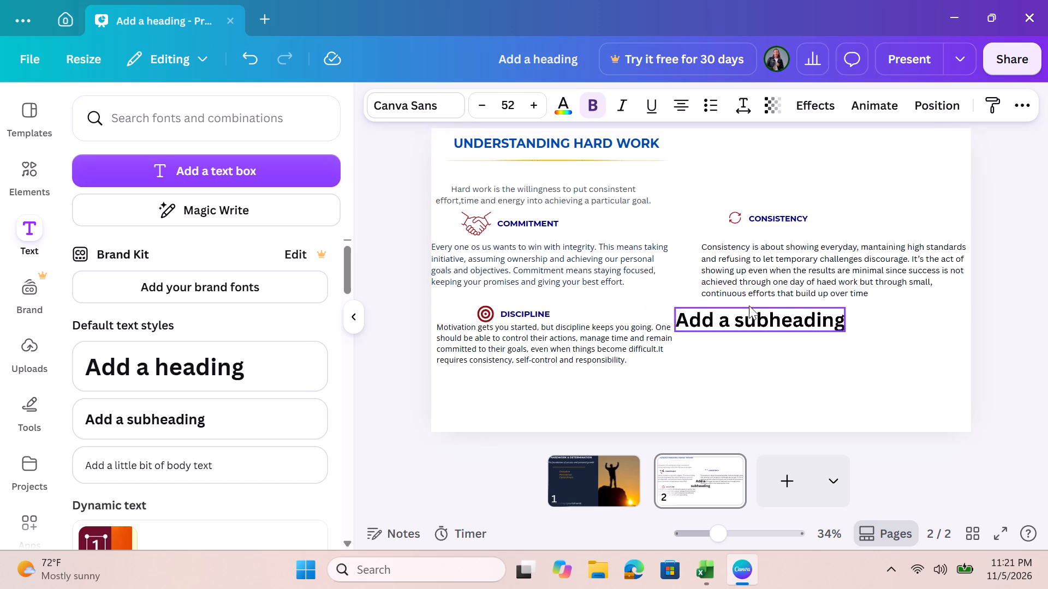
left_click_drag(749, 305, 785, 309)
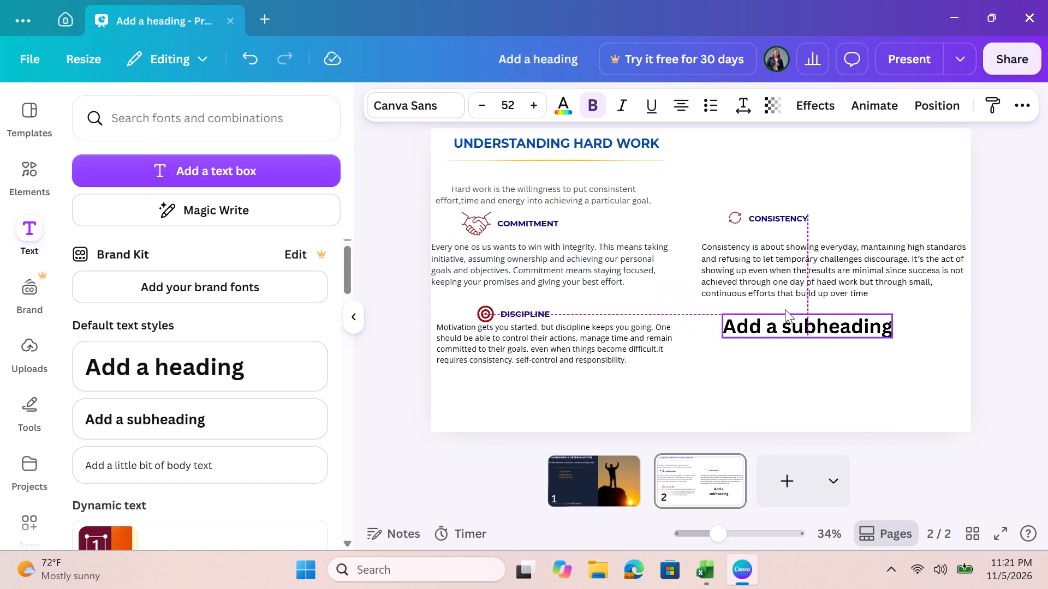
left_click_drag(785, 309, 797, 309)
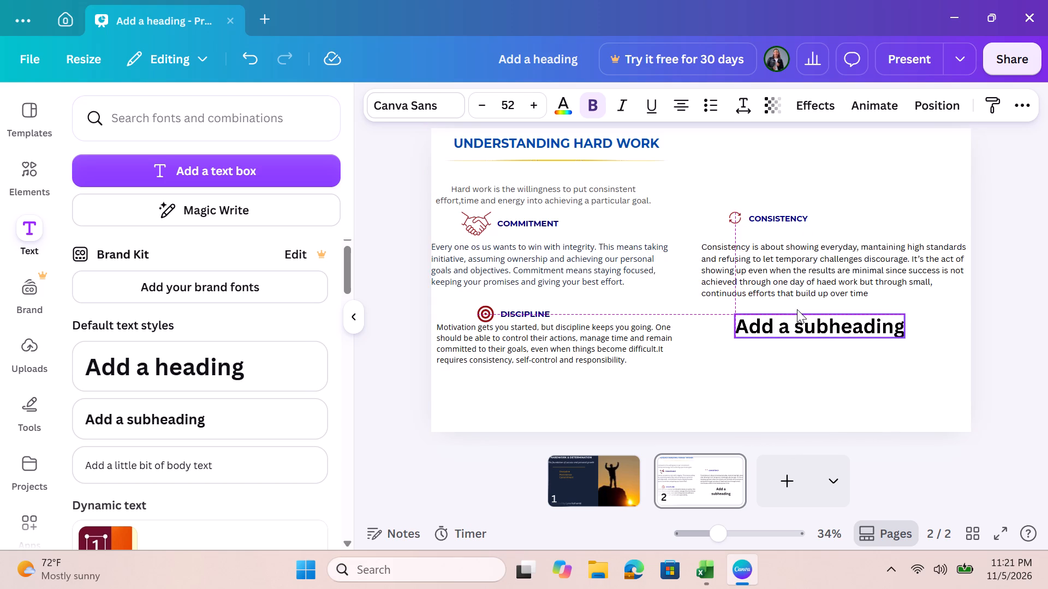
left_click_drag(797, 309, 797, 309)
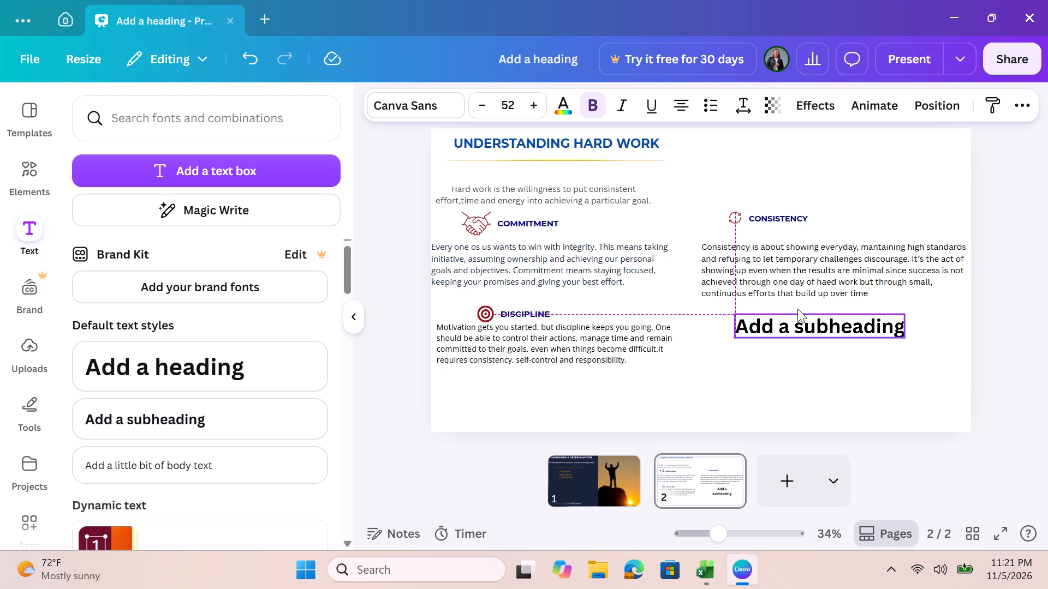
left_click_drag(797, 309, 790, 305)
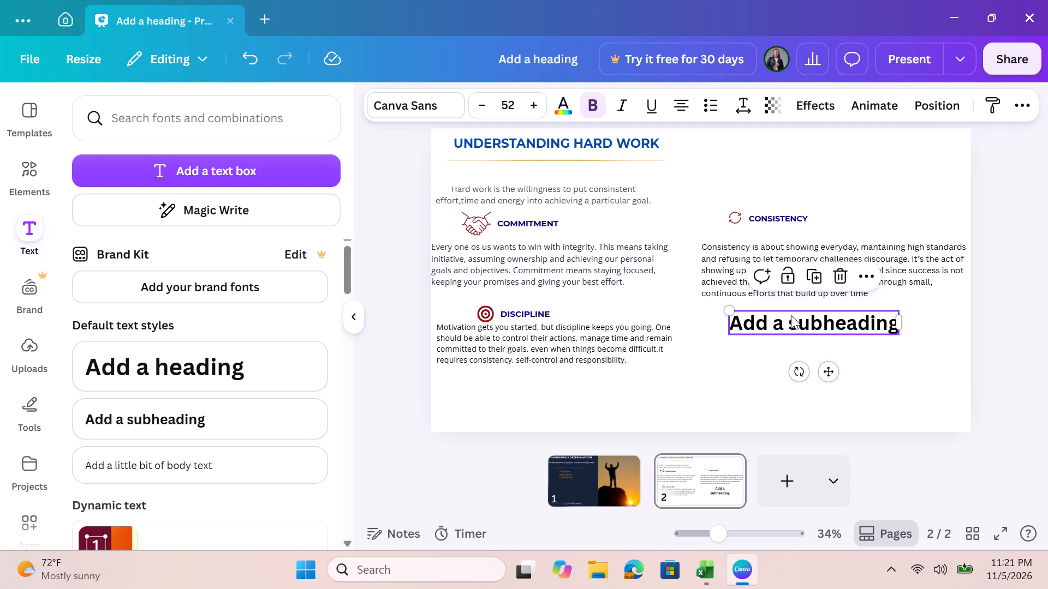
Clear the placeholder text of the new subheading below the CONSISTENCY paragraph.
left_click(791, 316)
key("BackSpace")
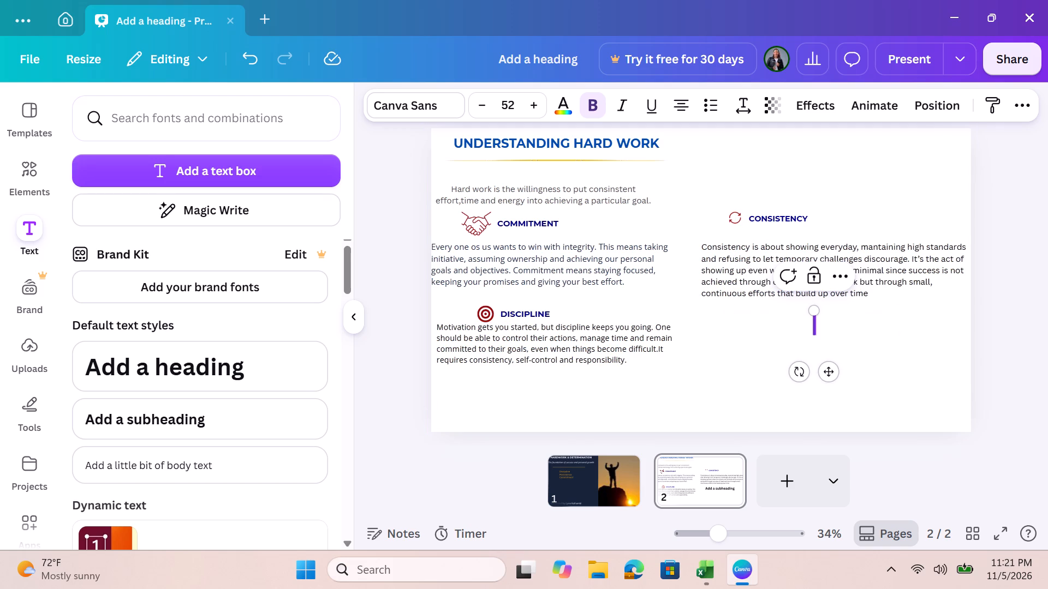
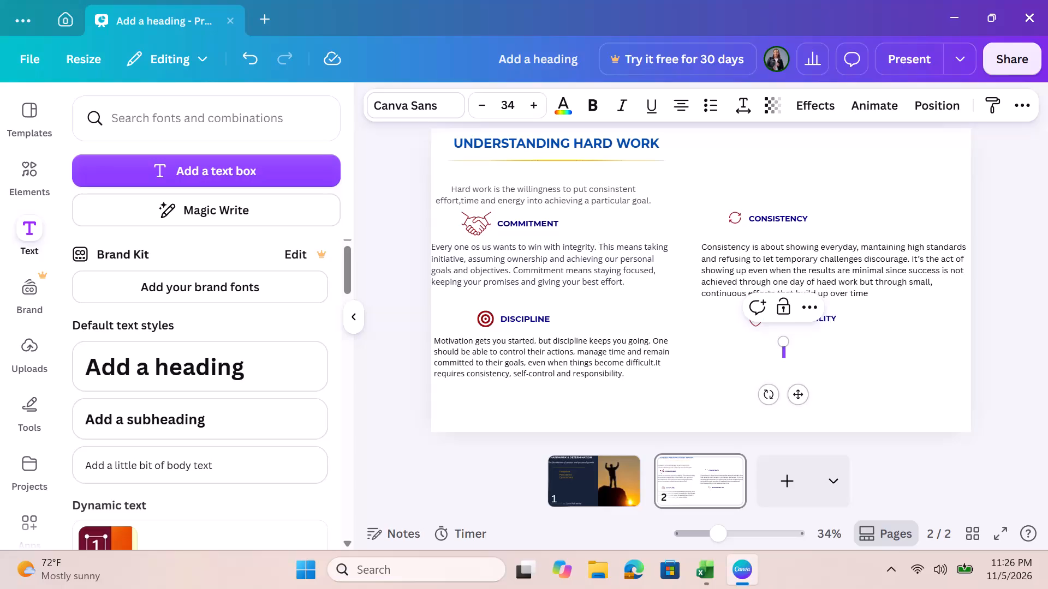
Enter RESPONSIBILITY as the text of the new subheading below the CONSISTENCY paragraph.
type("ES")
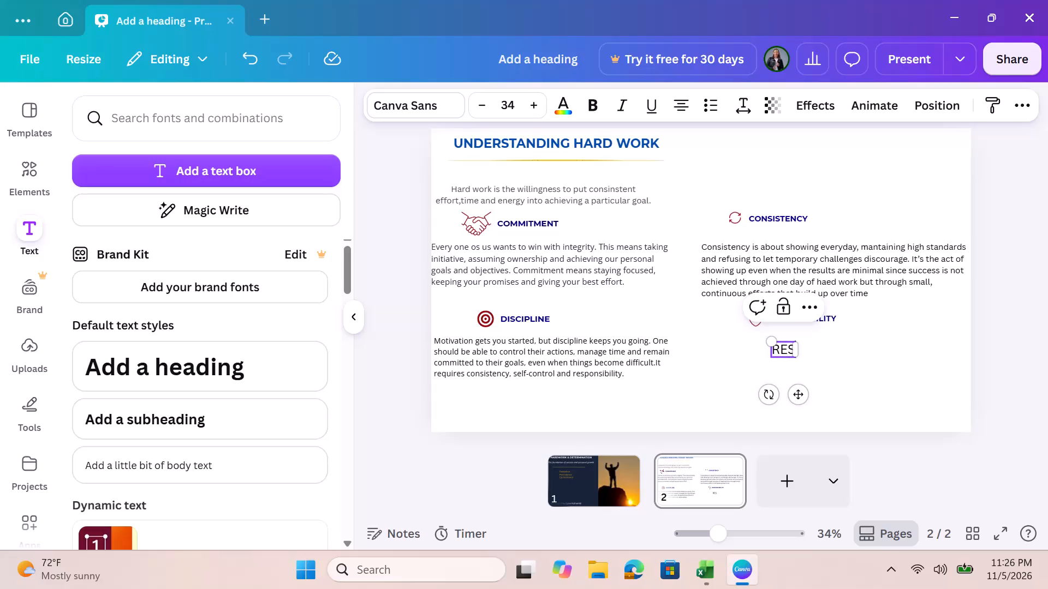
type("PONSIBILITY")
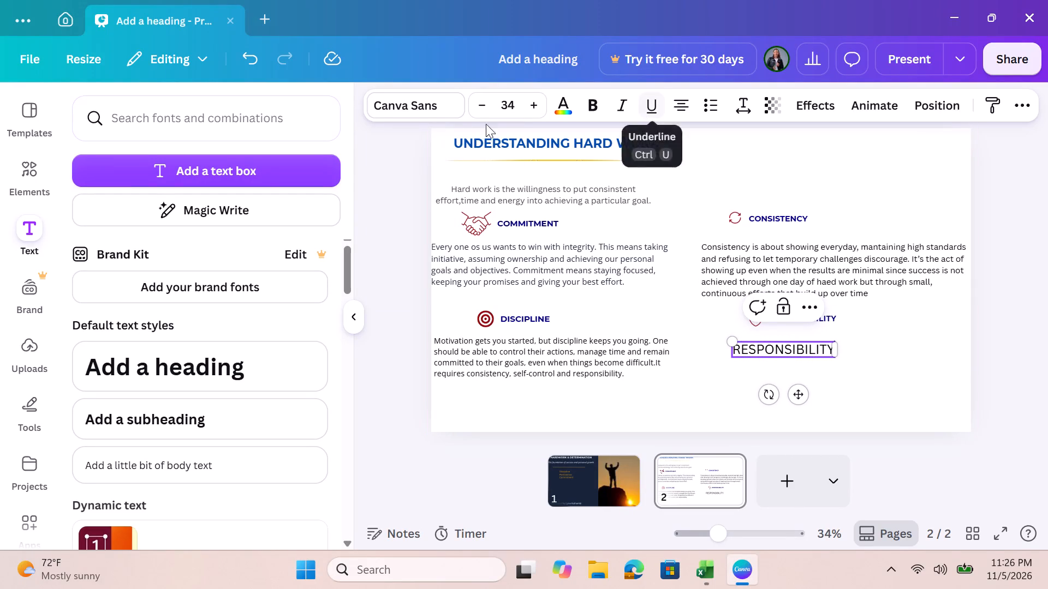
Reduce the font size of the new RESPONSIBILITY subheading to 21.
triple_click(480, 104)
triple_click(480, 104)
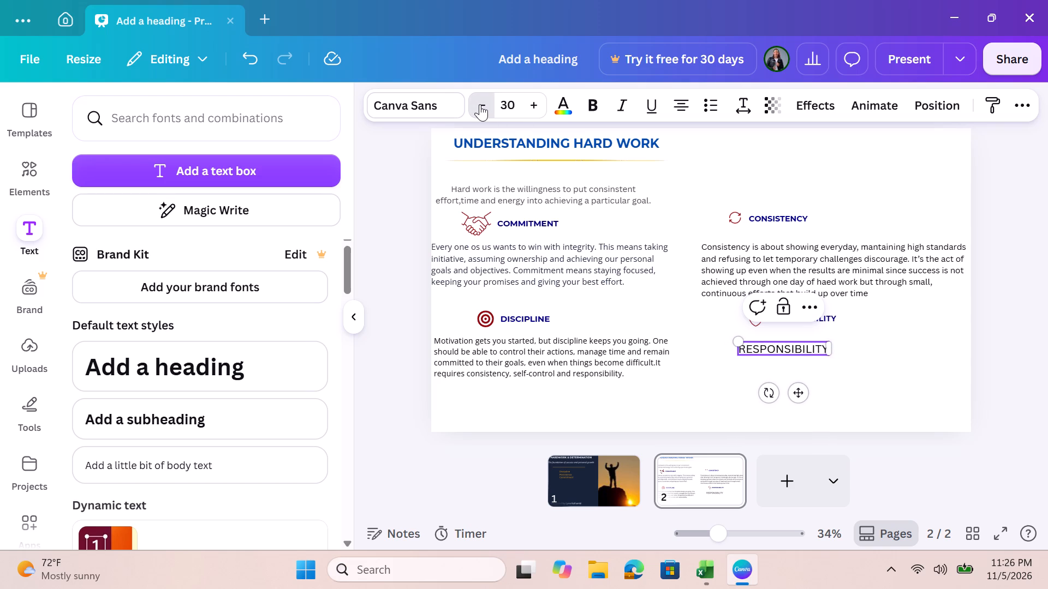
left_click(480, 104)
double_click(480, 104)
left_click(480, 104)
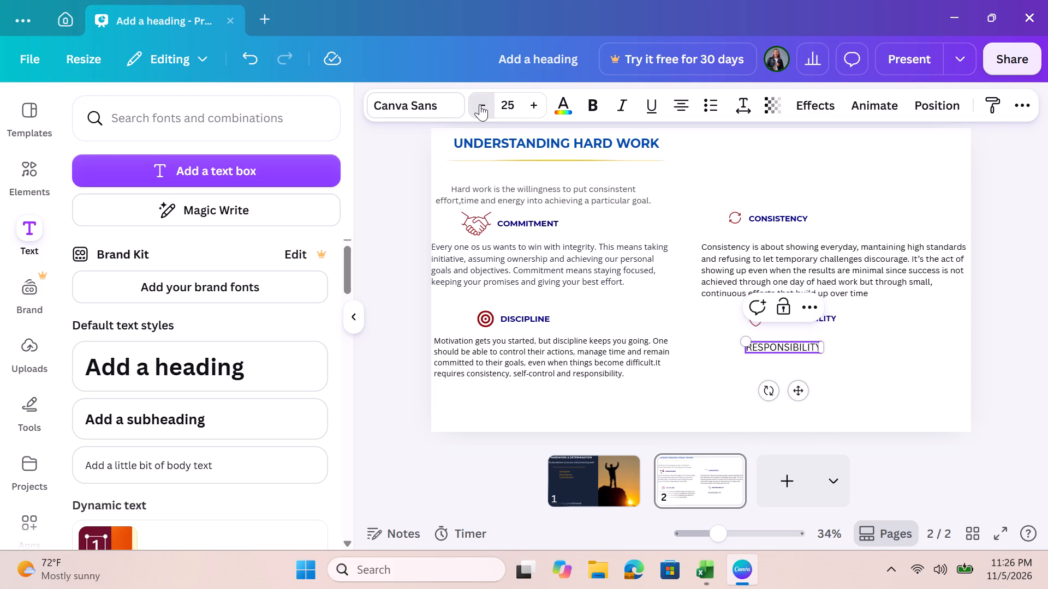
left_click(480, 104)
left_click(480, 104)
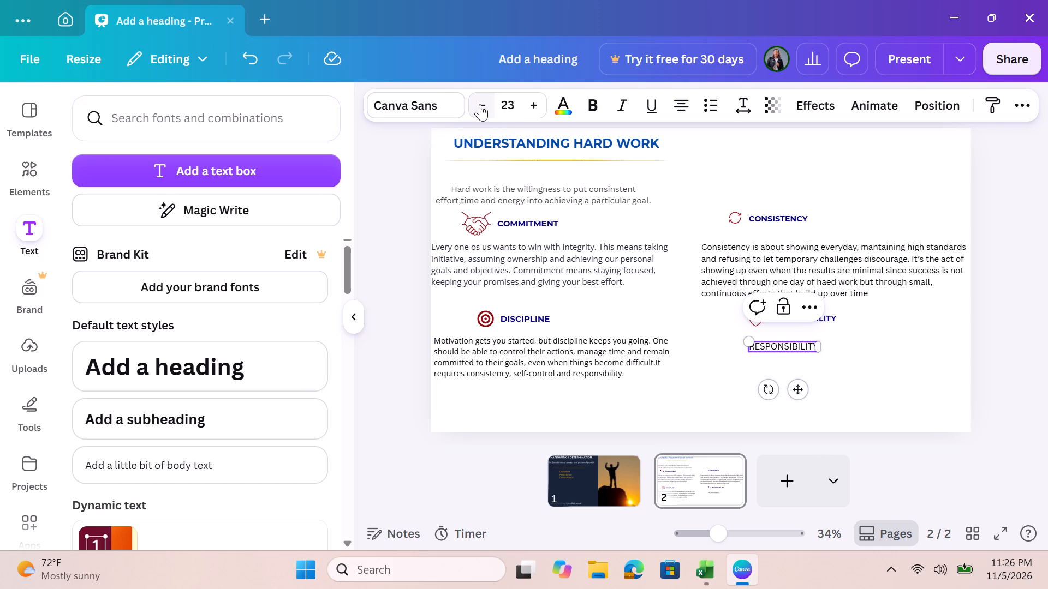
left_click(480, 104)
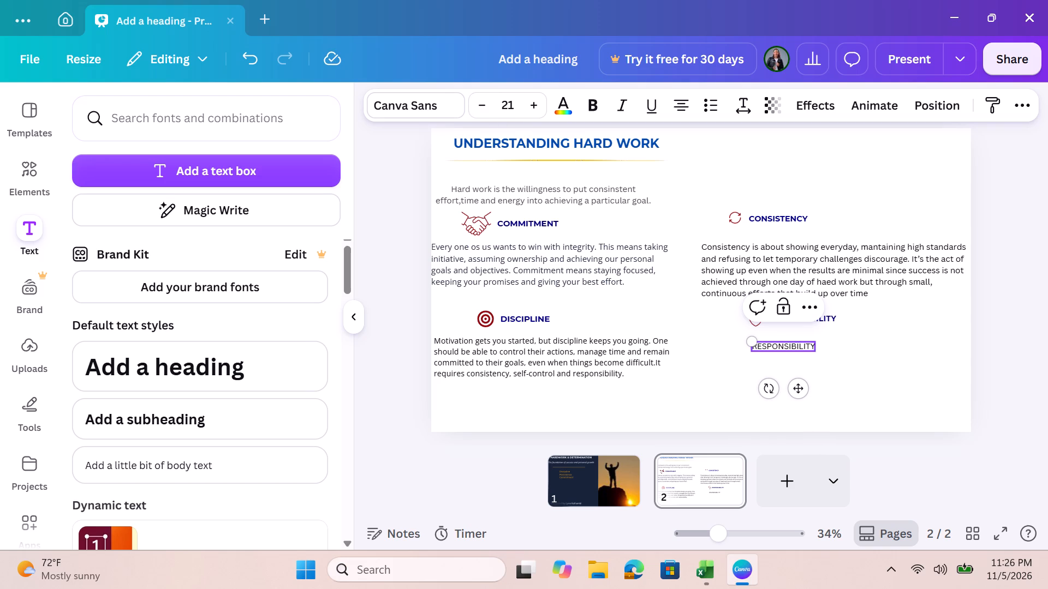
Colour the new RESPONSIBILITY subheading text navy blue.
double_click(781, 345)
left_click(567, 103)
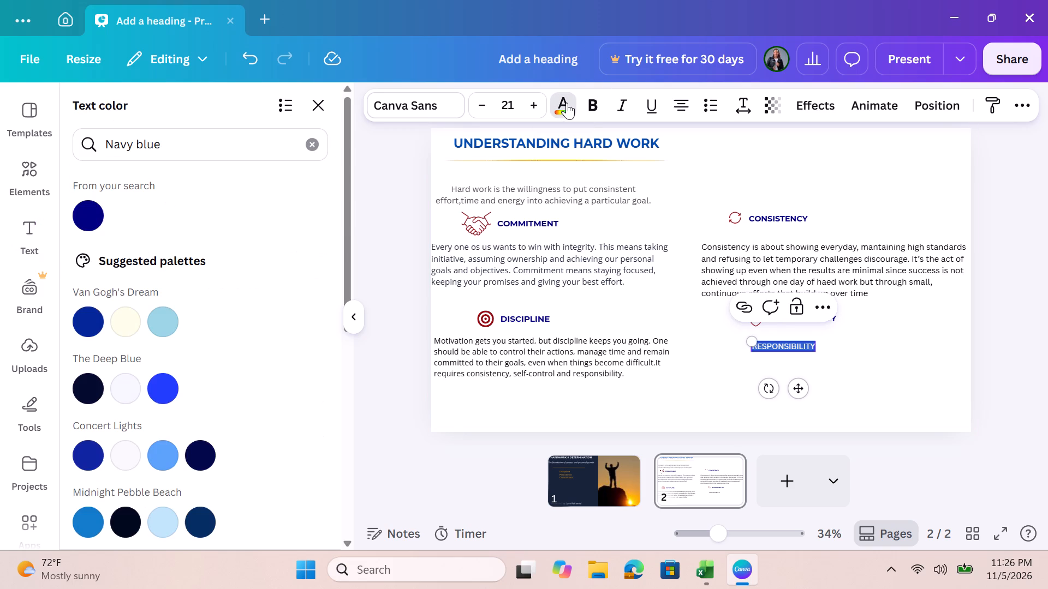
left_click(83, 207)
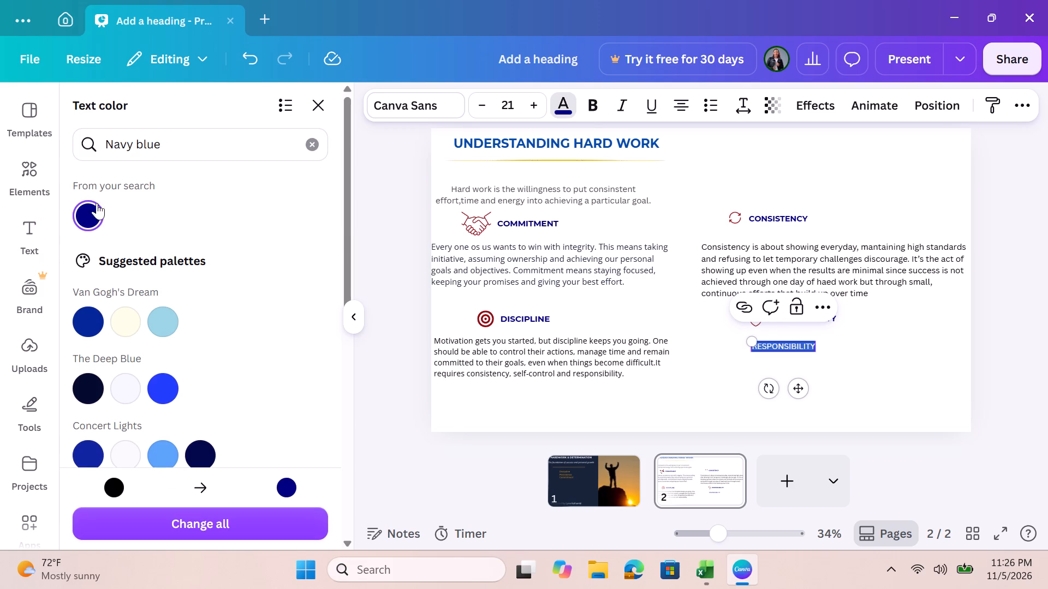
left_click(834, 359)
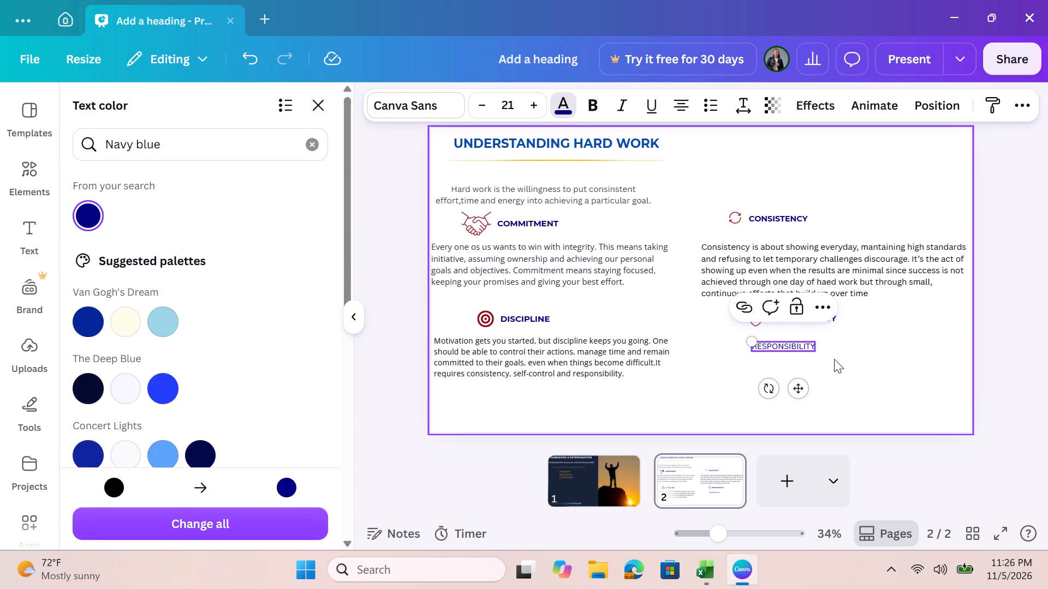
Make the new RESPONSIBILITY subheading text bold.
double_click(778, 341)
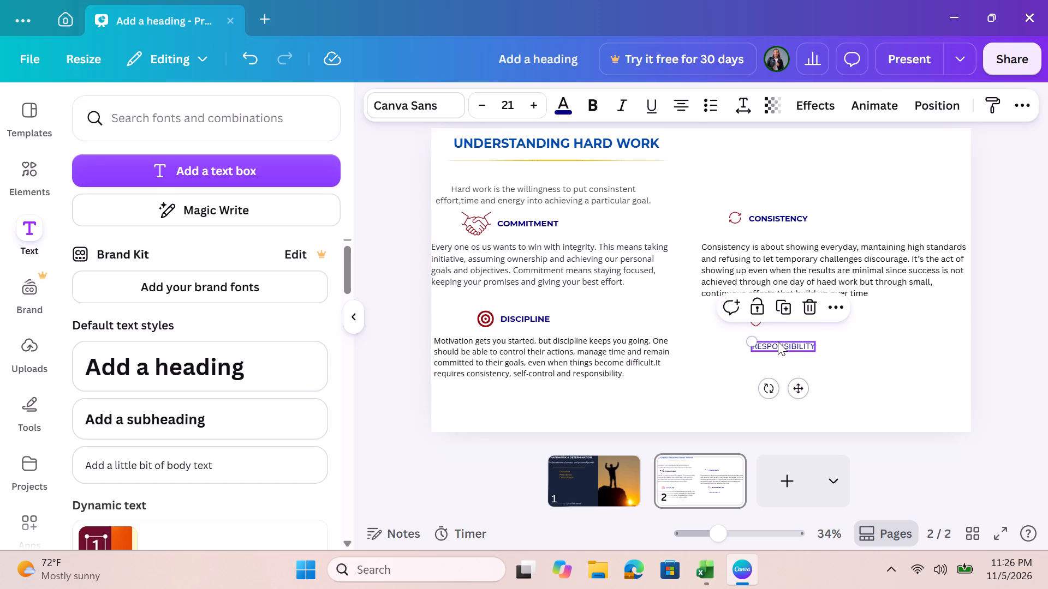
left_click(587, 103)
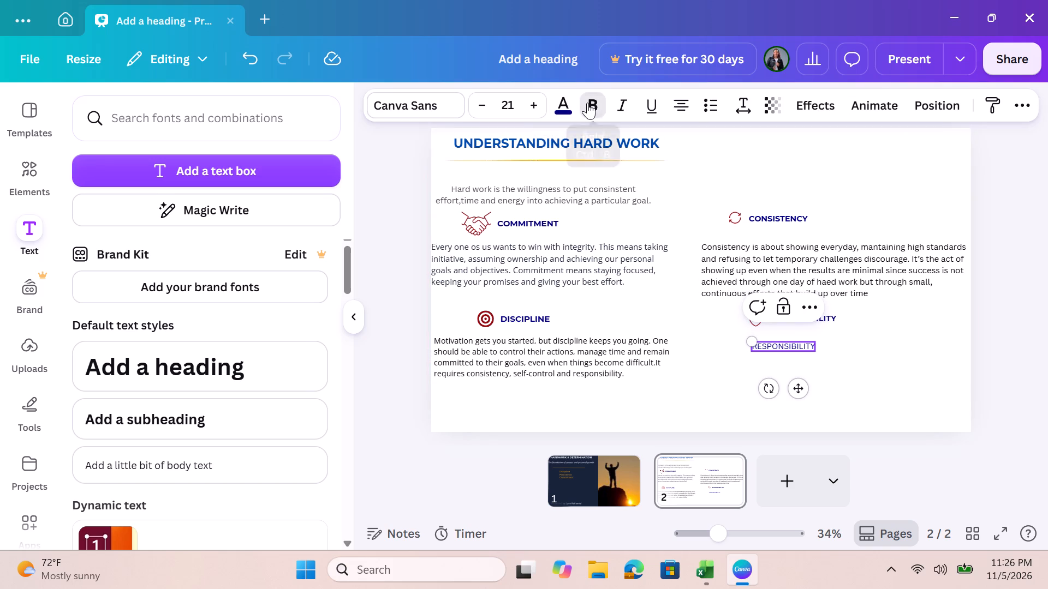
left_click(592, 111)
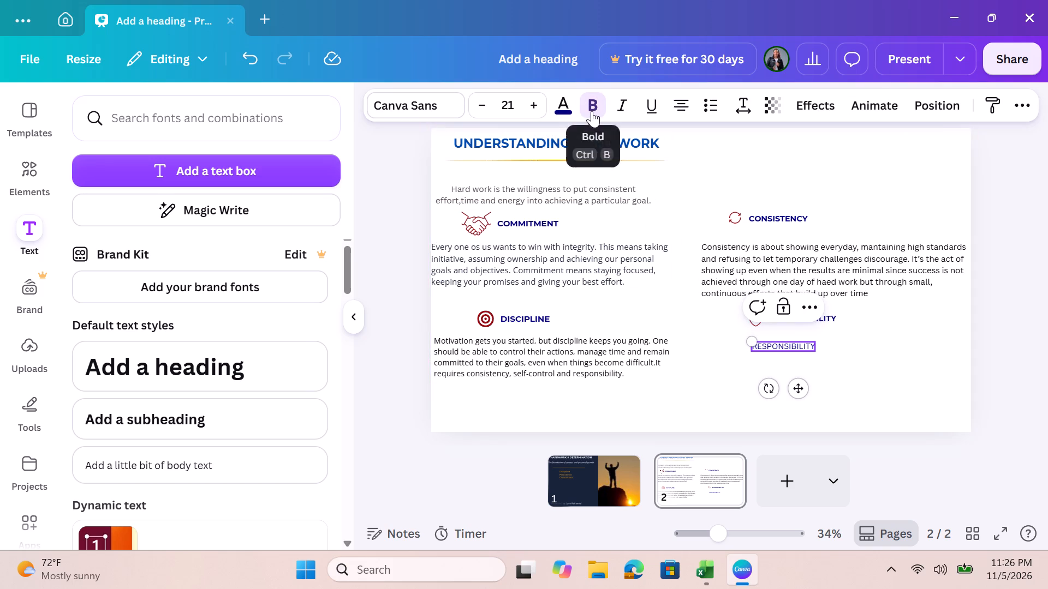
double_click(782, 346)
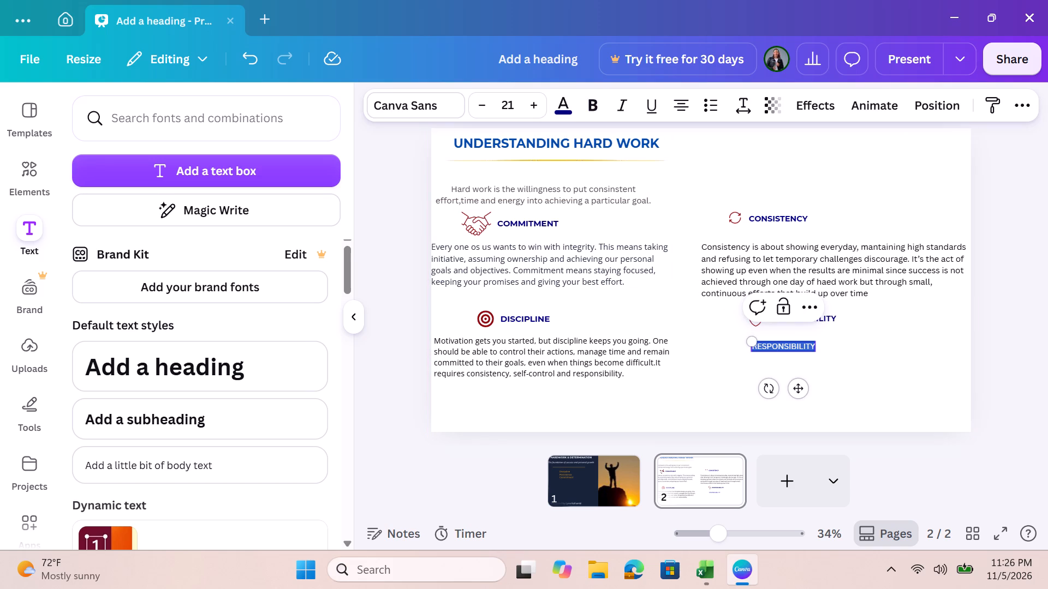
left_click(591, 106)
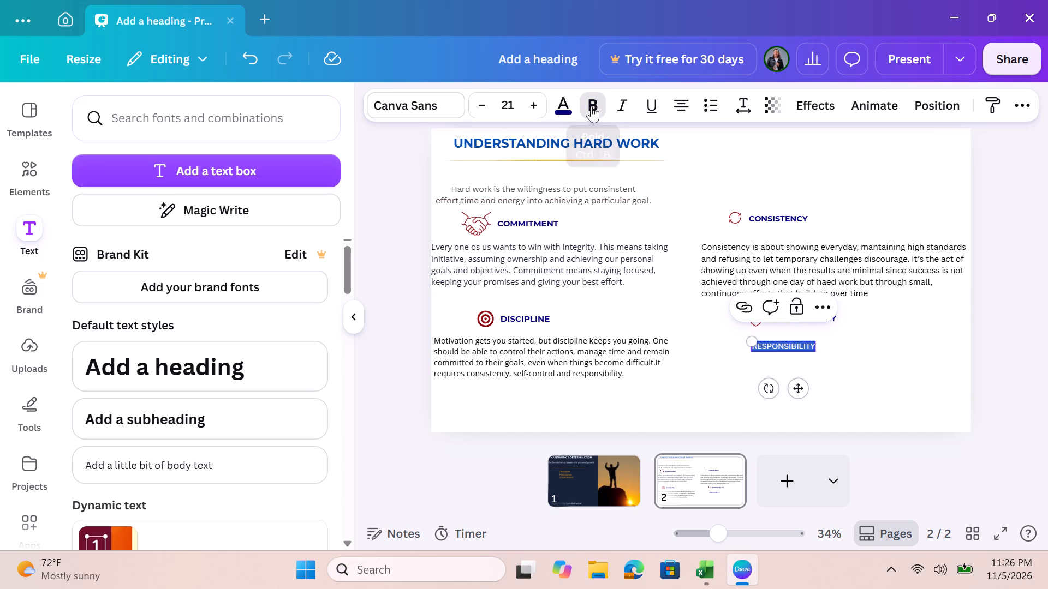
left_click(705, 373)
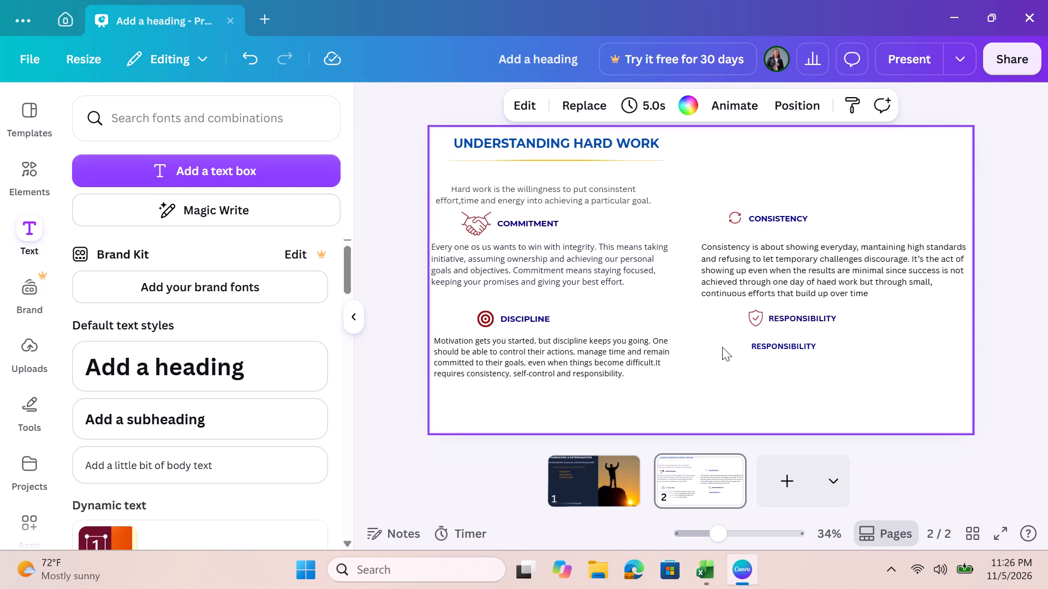
Delete the duplicate RESPONSIBILITY subheading that sits below the one beside the shield icon.
left_click(769, 342)
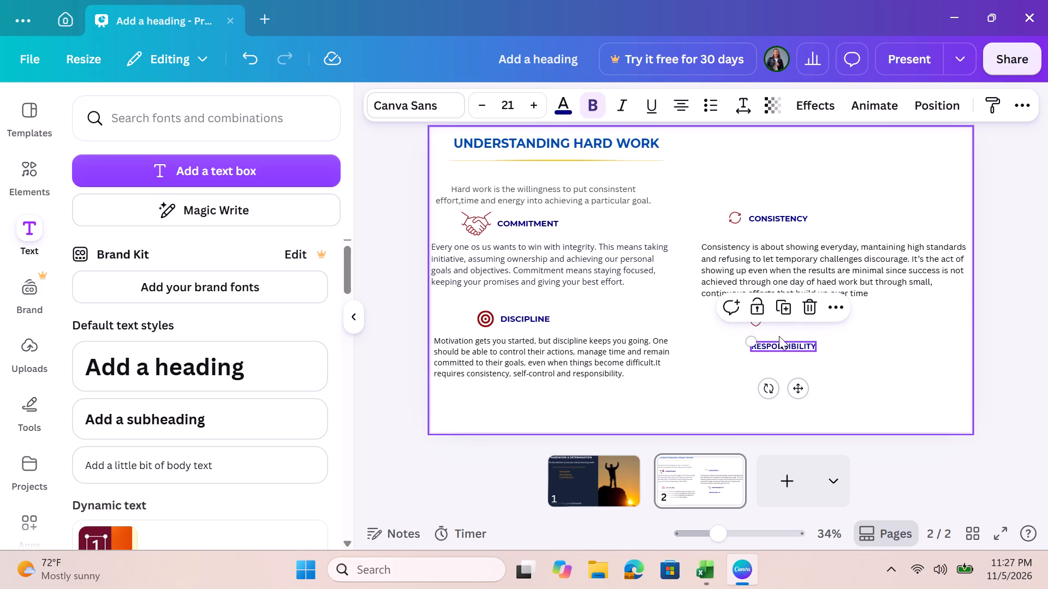
left_click(809, 305)
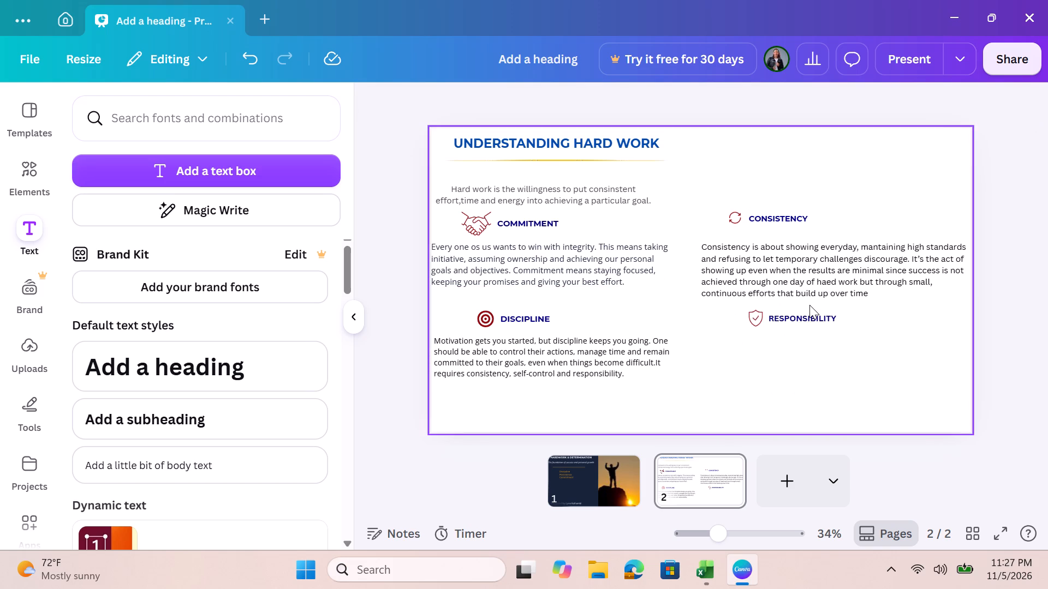
Change the font of the RESPONSIBILITY heading beside the shield icon to Montserrat.
left_click(805, 315)
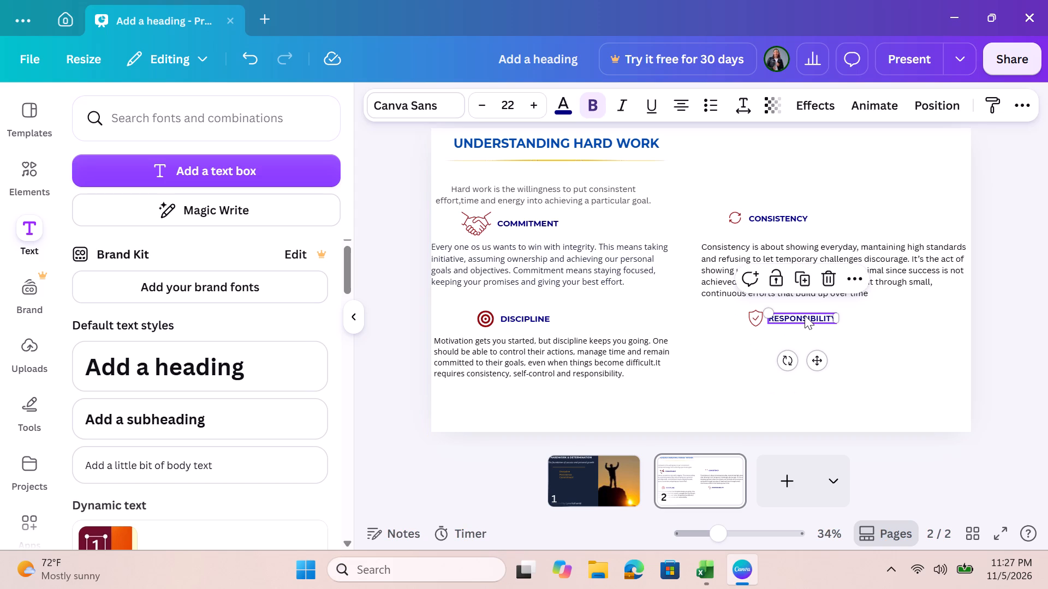
double_click(805, 315)
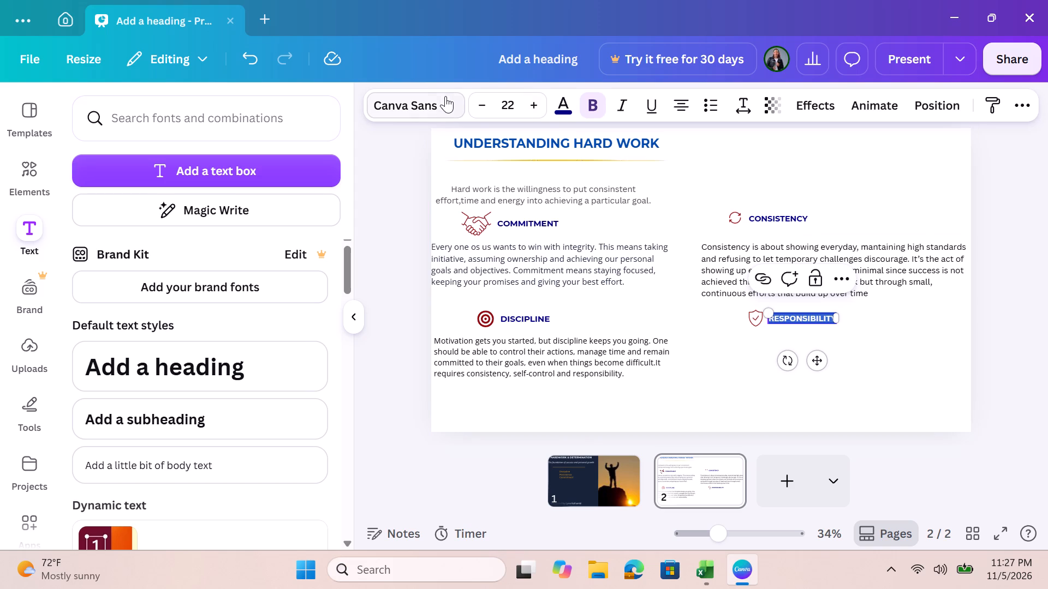
left_click(444, 100)
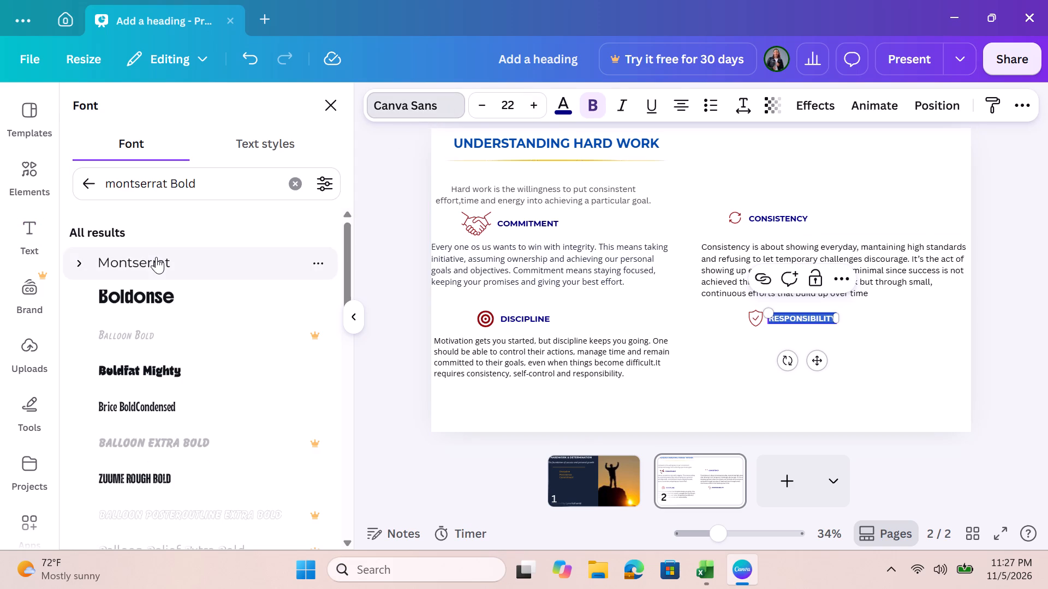
left_click(156, 257)
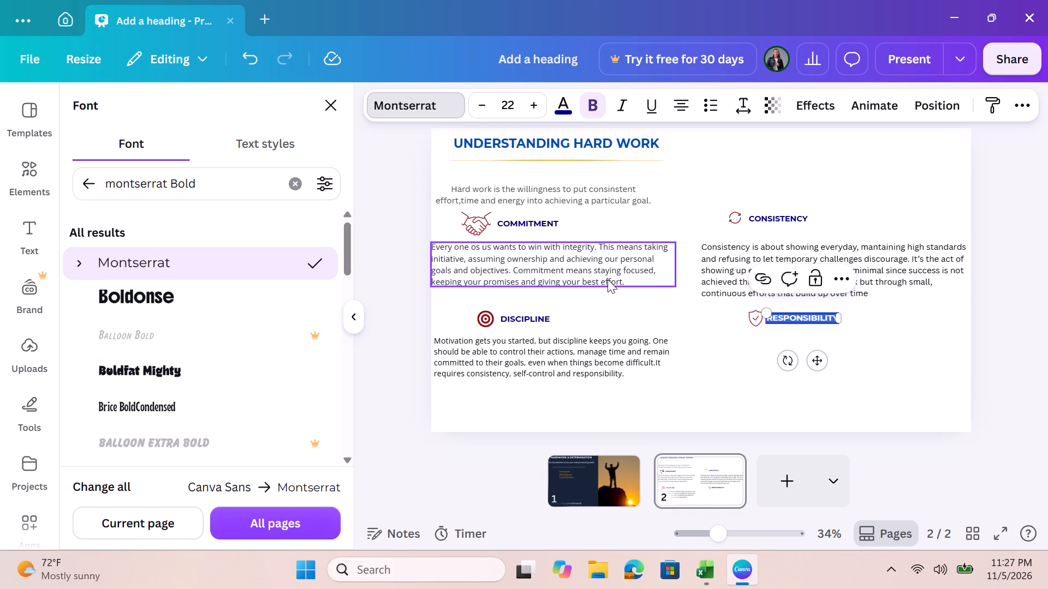
left_click(795, 318)
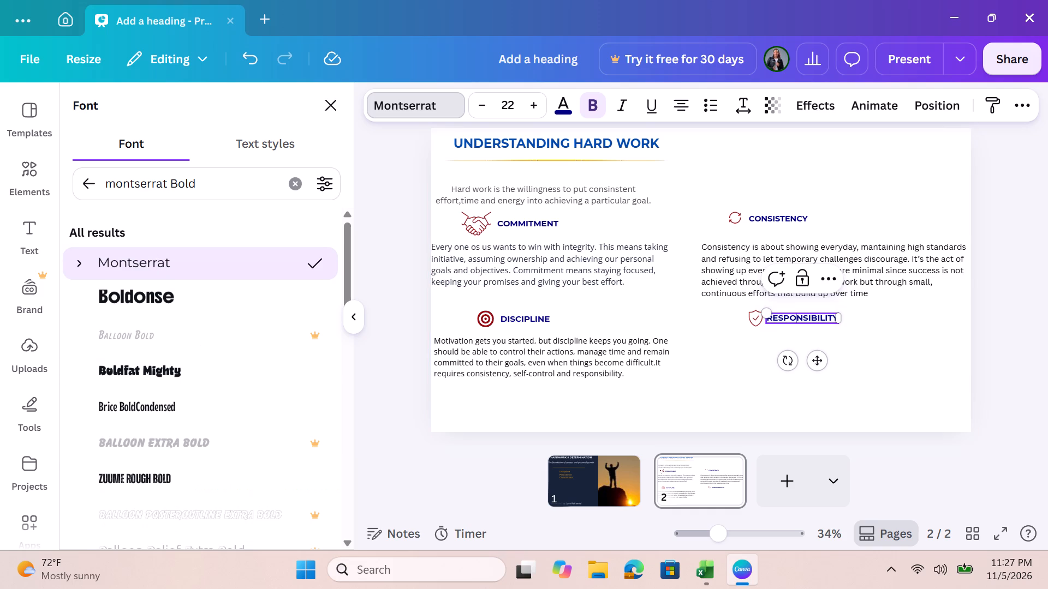
left_click(690, 352)
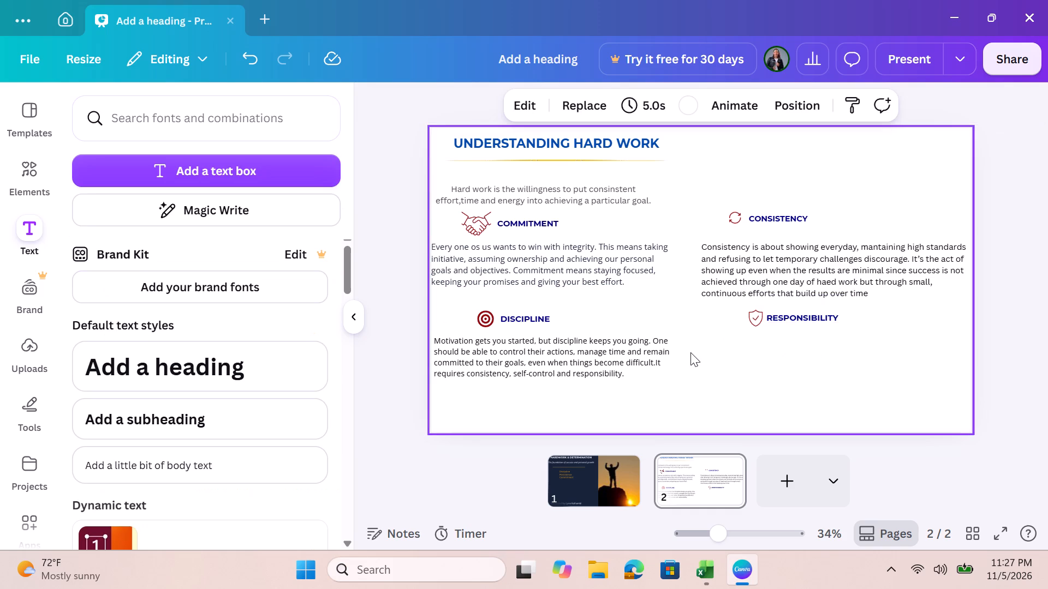
Add a body text box and place it just below the RESPONSIBILITY heading, left-aligned with the CONSISTENCY paragraph.
left_click(184, 471)
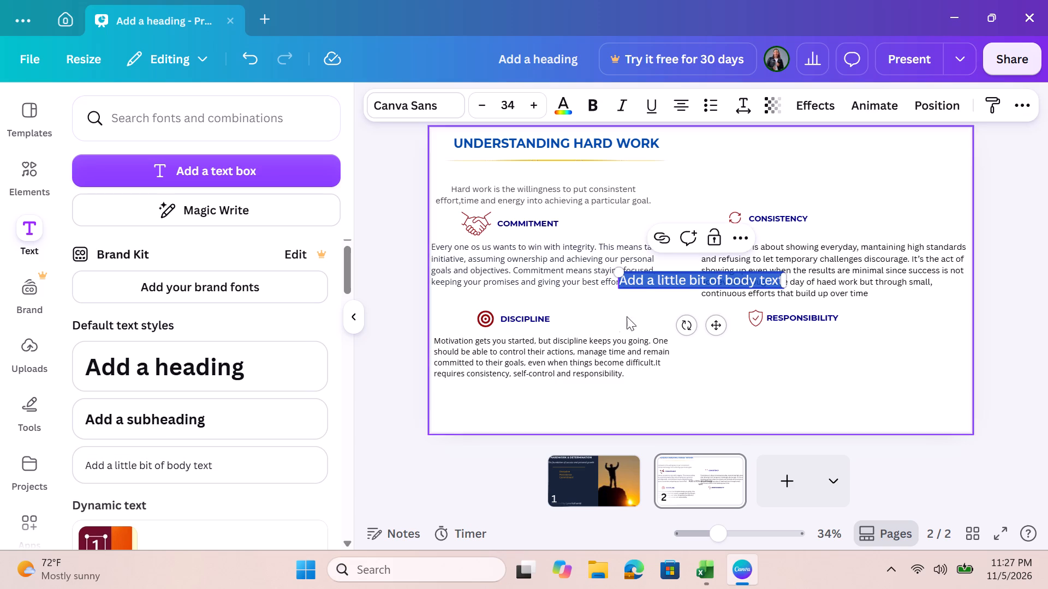
left_click_drag(718, 272, 765, 340)
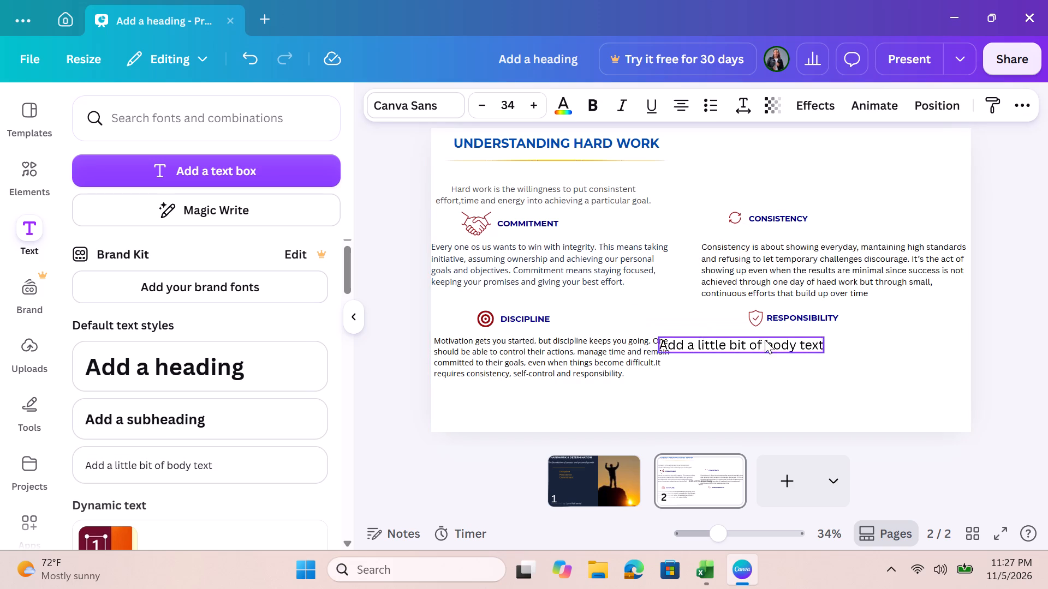
left_click_drag(765, 340, 806, 341)
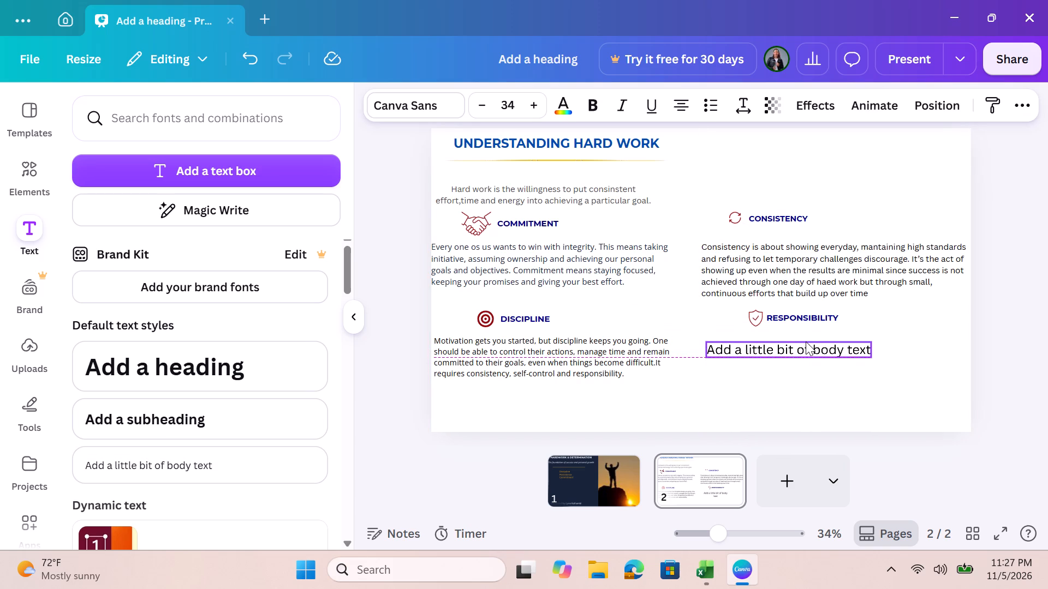
left_click_drag(806, 341, 802, 335)
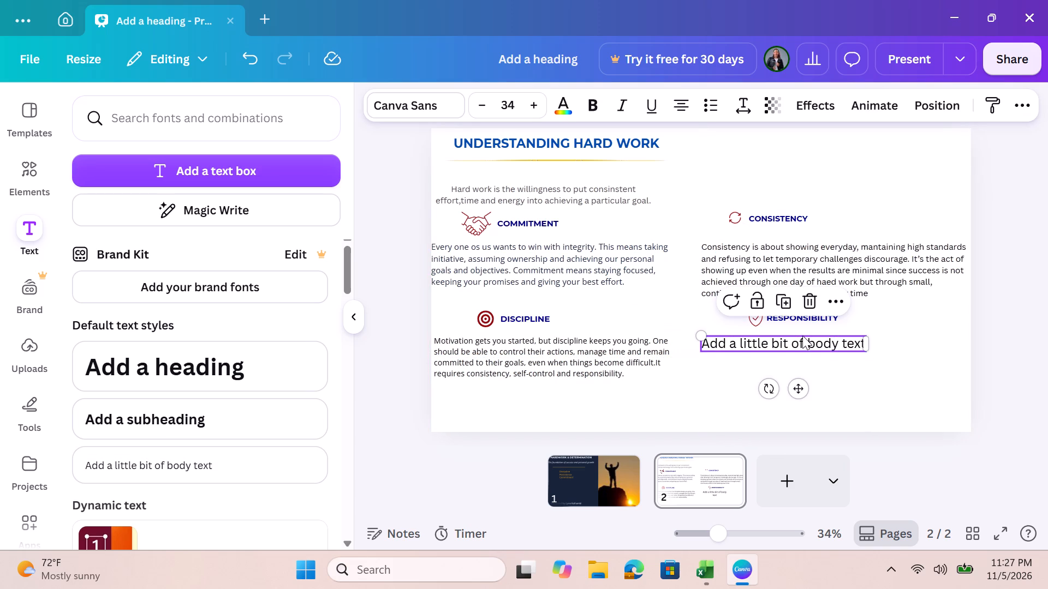
Replace the placeholder in the body text box below RESPONSIBILITY with "Abiility to take ownership".
double_click(803, 337)
key("BackSpace")
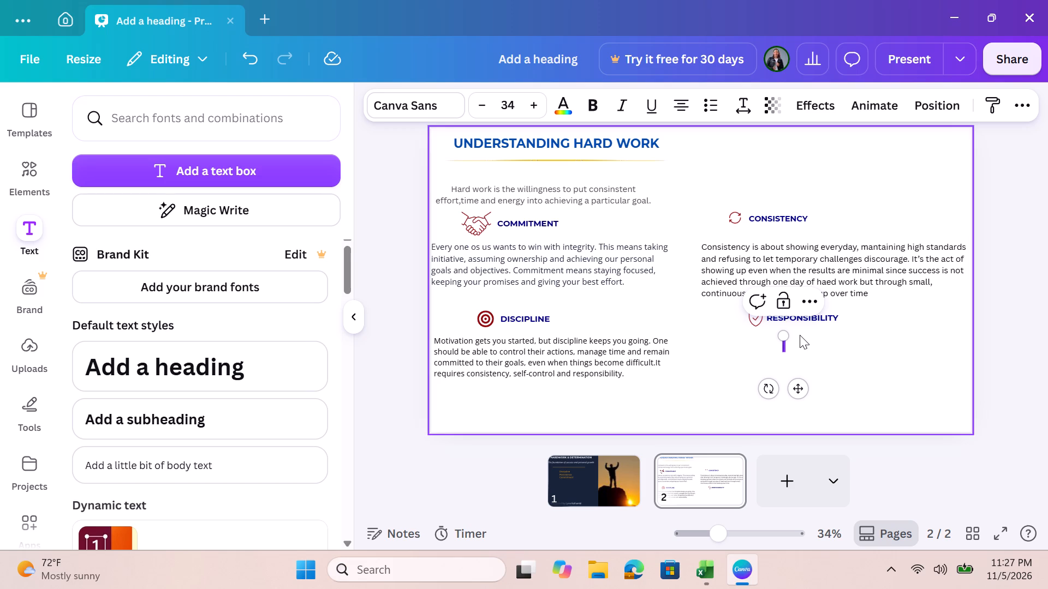
type("bi")
type("ili")
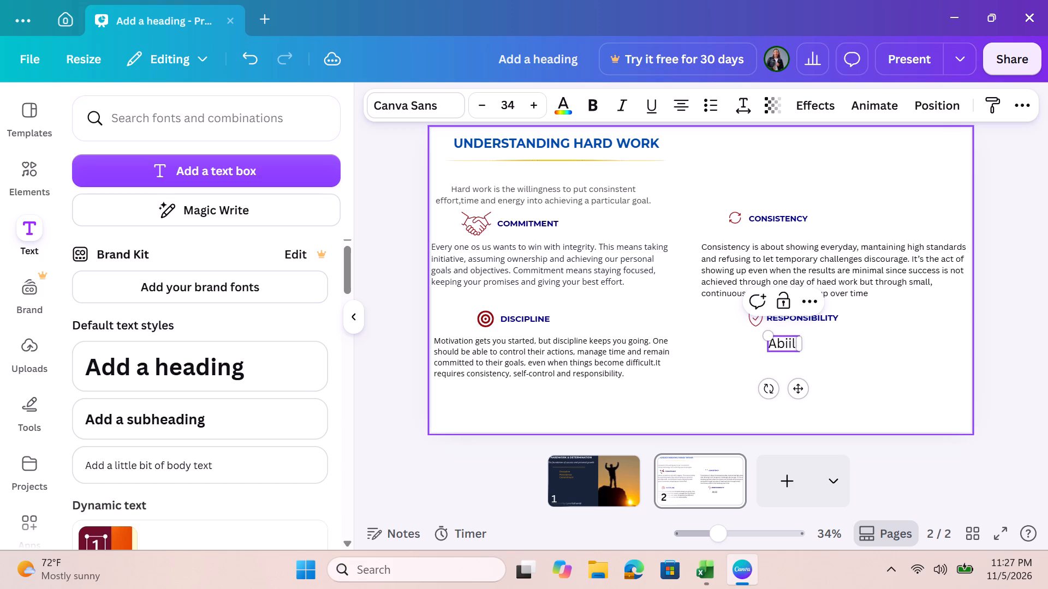
key("BackSpace")
key("BackSpace")
key("BackSpace")
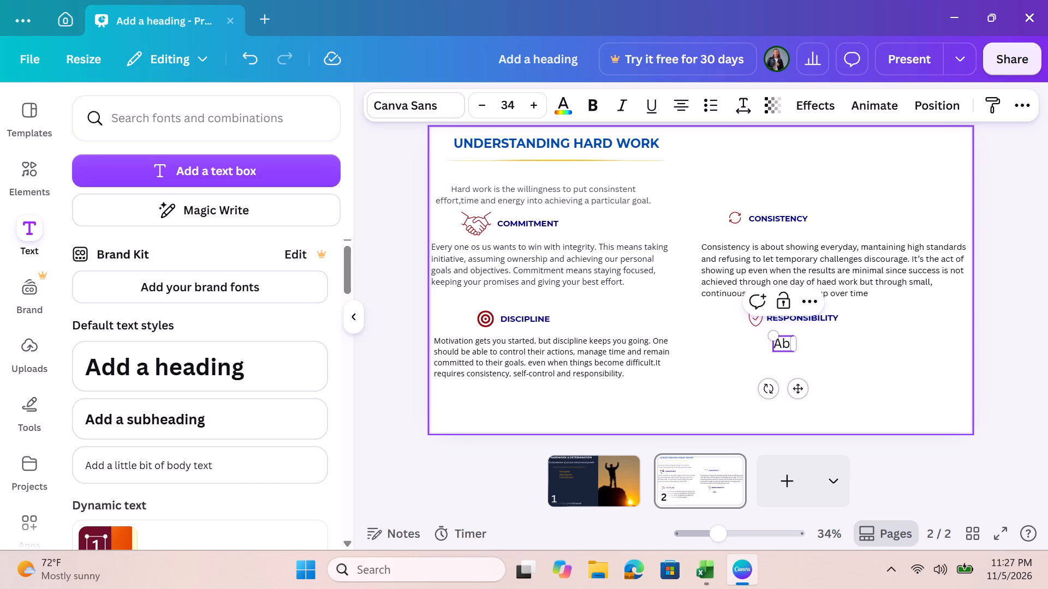
type("ility to take ownership")
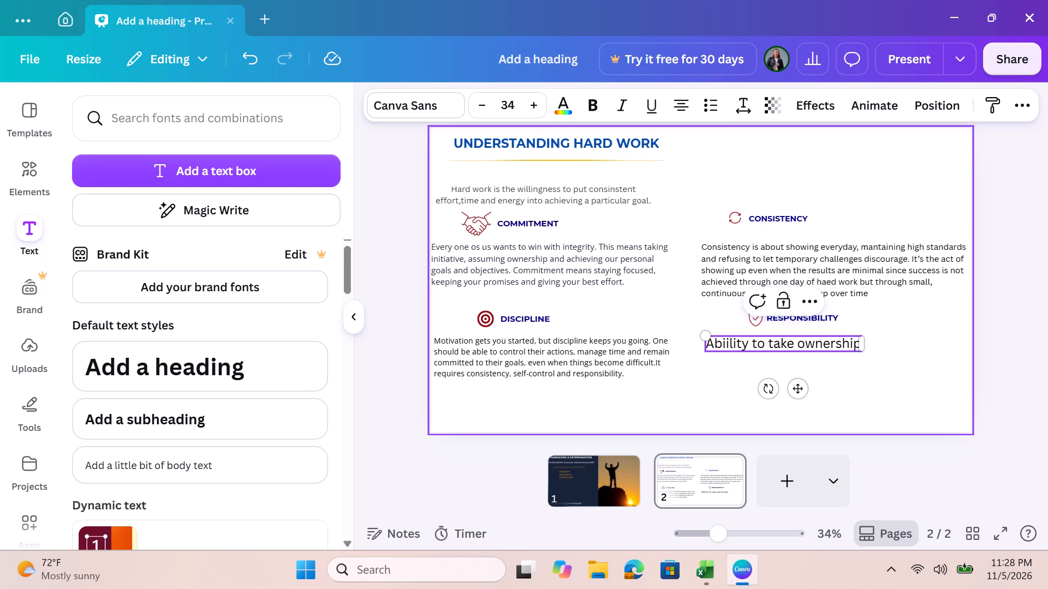
Set the font size of the body text below RESPONSIBILITY to 22, comparing it with the other paragraphs on the slide.
triple_click(486, 103)
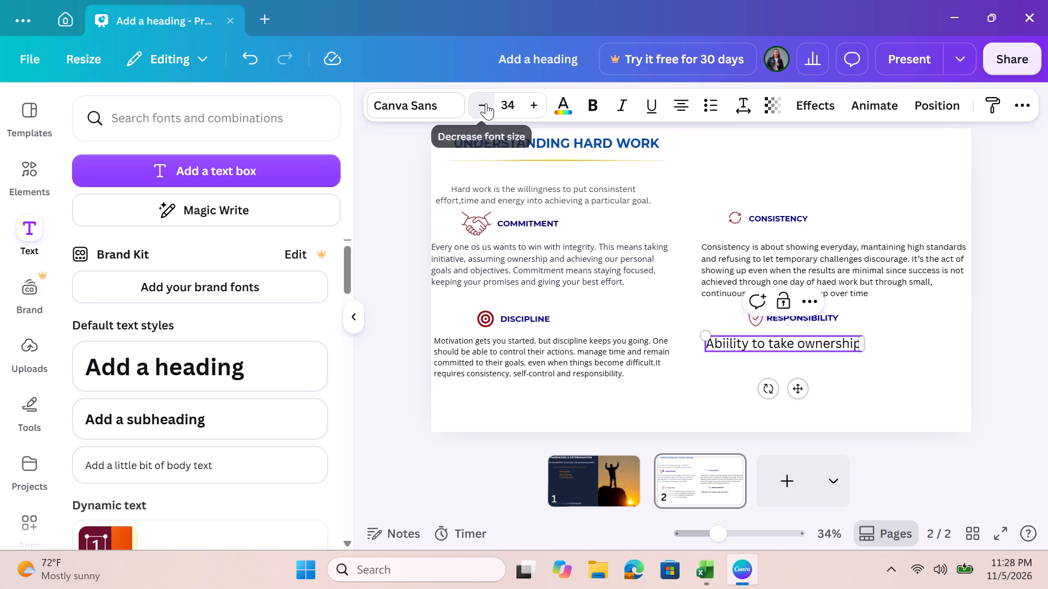
triple_click(486, 103)
triple_click(486, 103)
triple_click(486, 103)
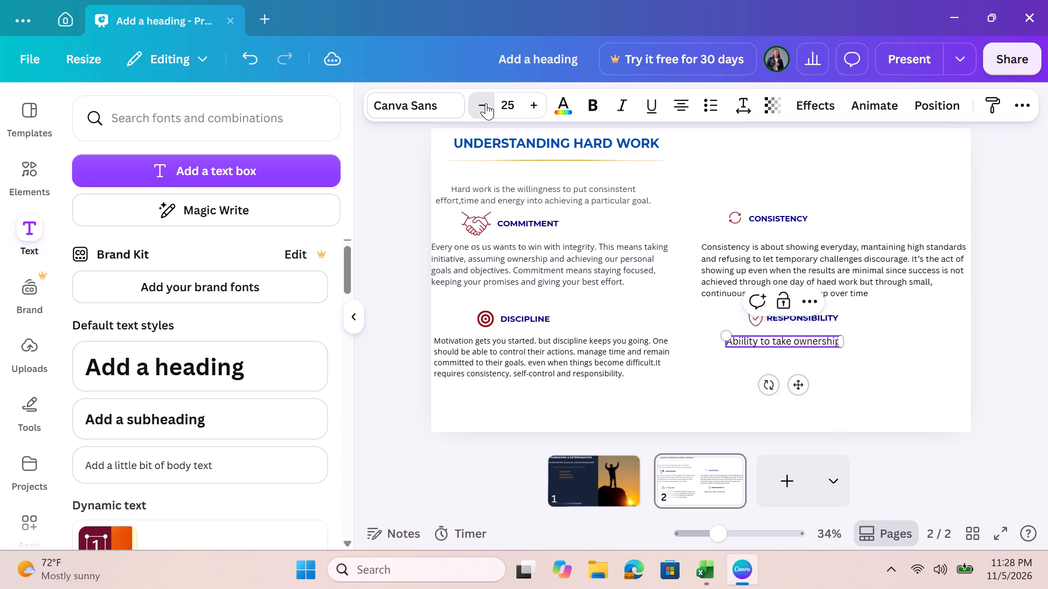
left_click(486, 103)
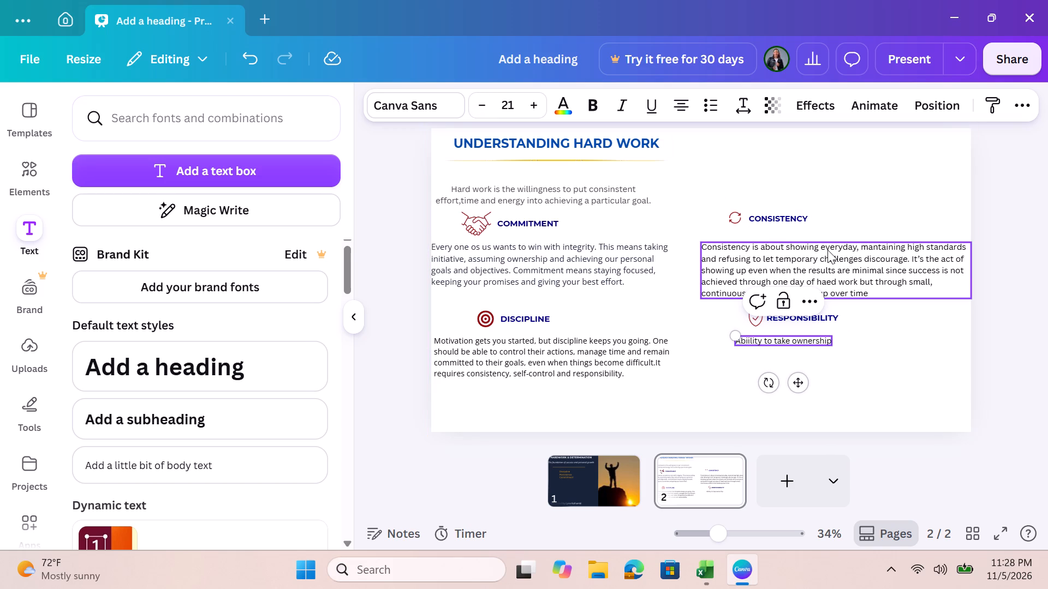
left_click(827, 250)
left_click(795, 343)
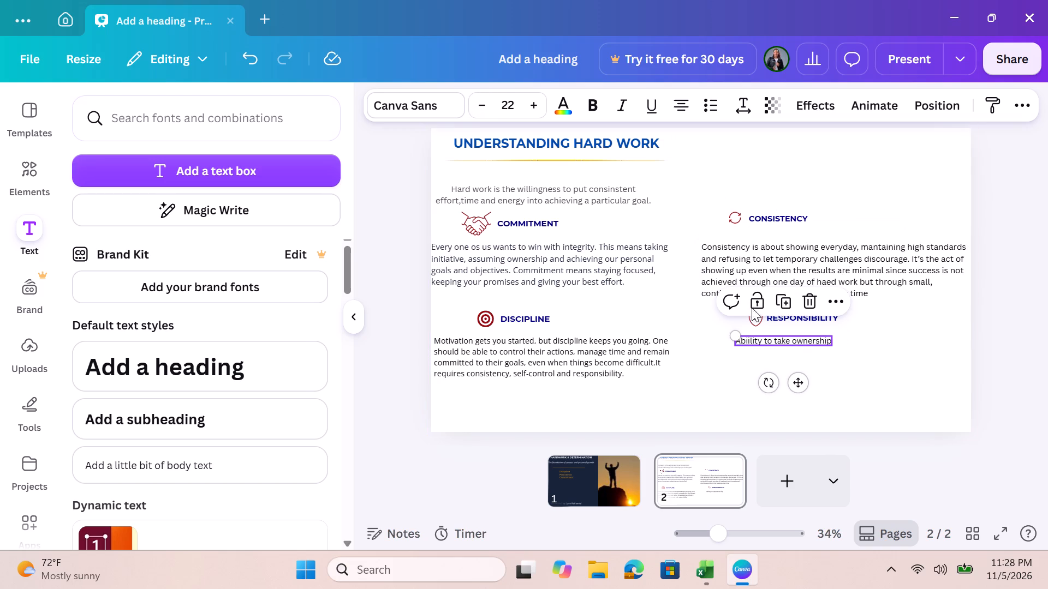
left_click(533, 106)
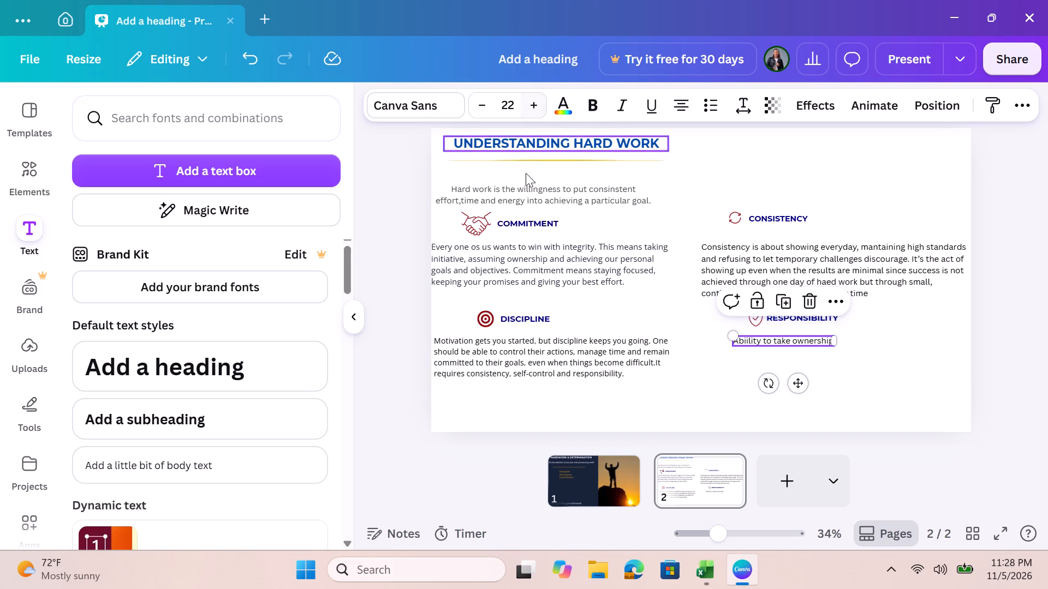
left_click(538, 268)
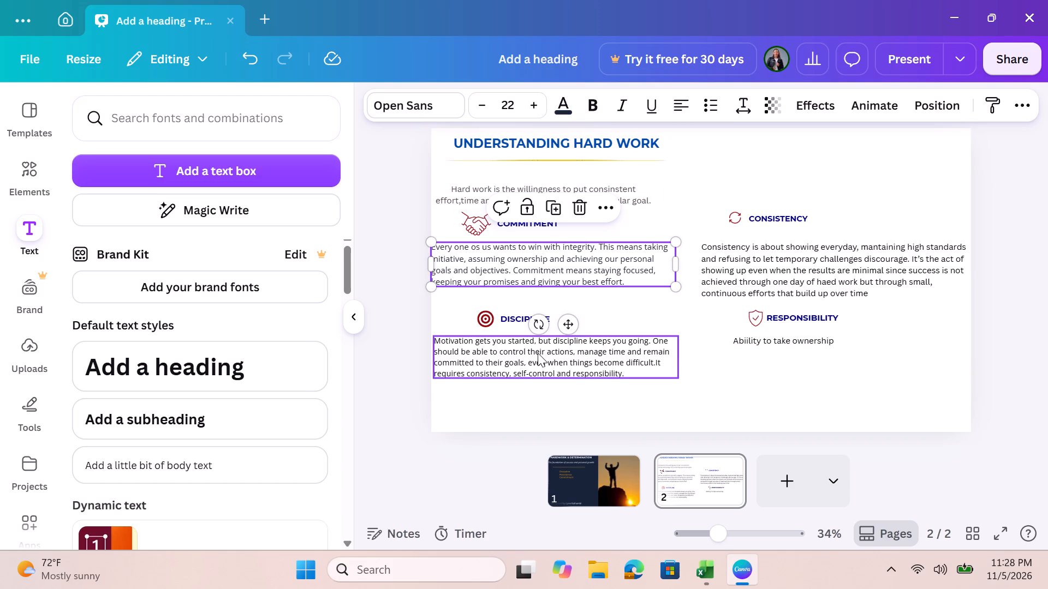
left_click(538, 353)
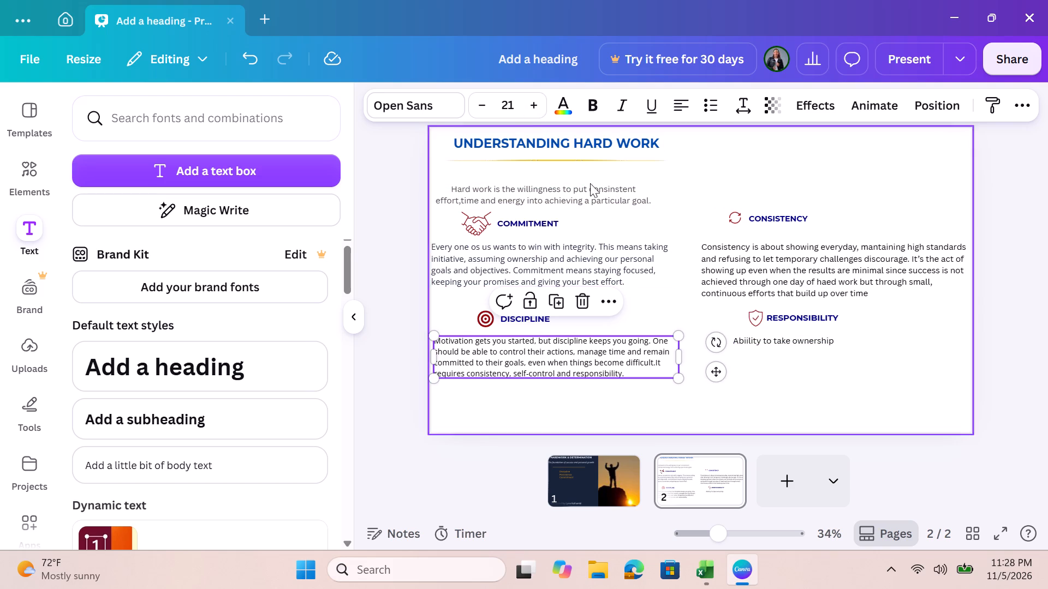
left_click(789, 342)
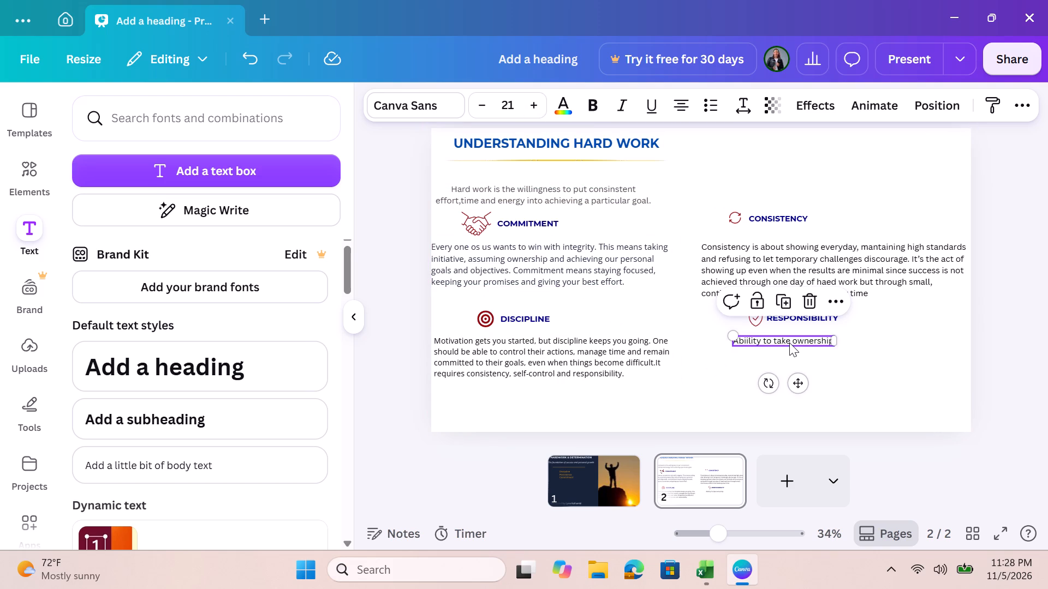
Continue the RESPONSIBILITY body text after "ownership" with "of one's actions, decisions".
left_click(831, 340)
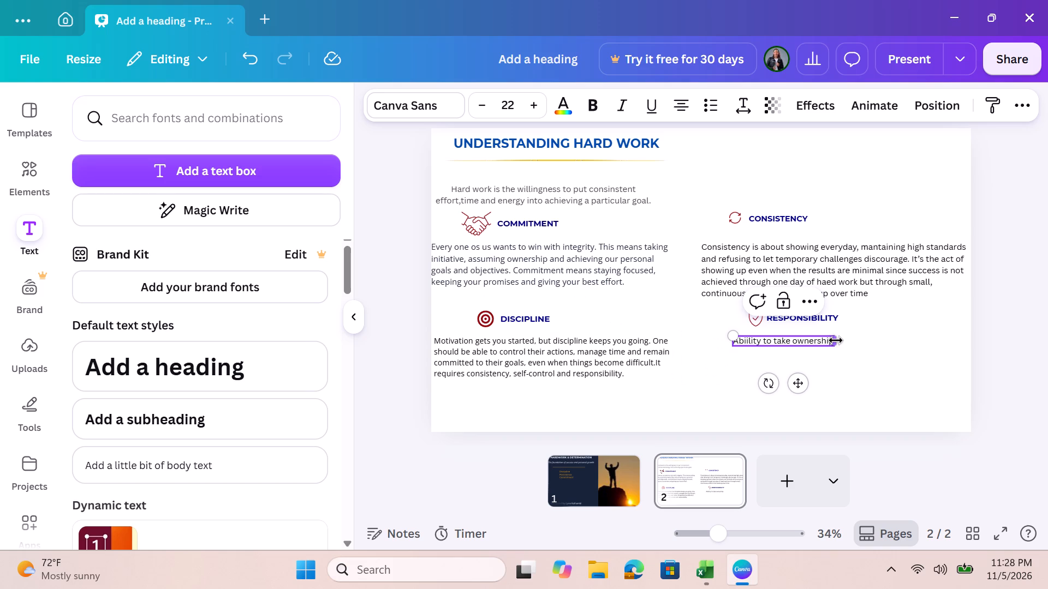
left_click(830, 338)
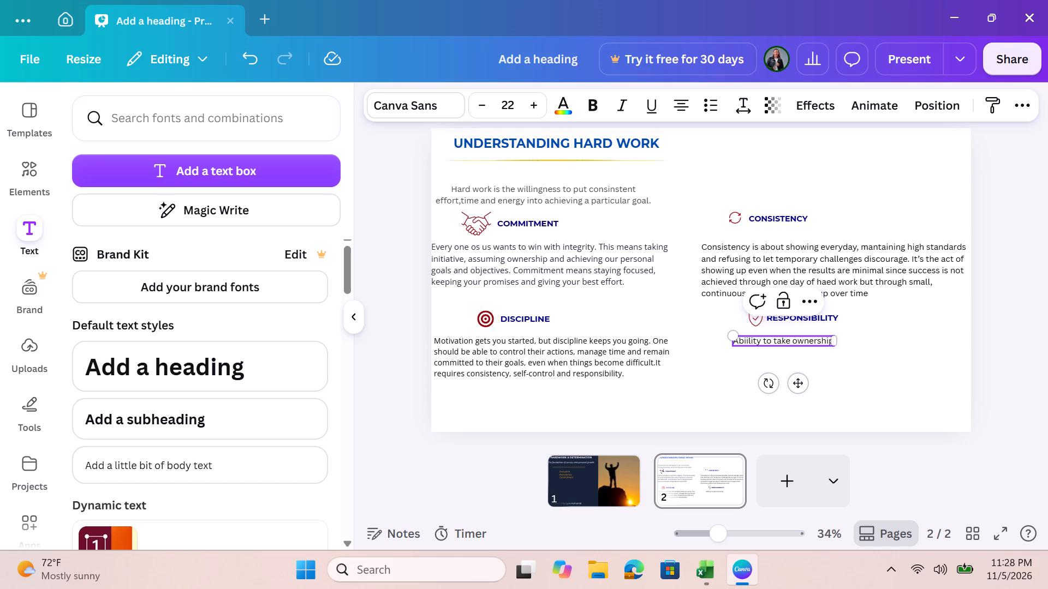
left_click(833, 338)
key("space")
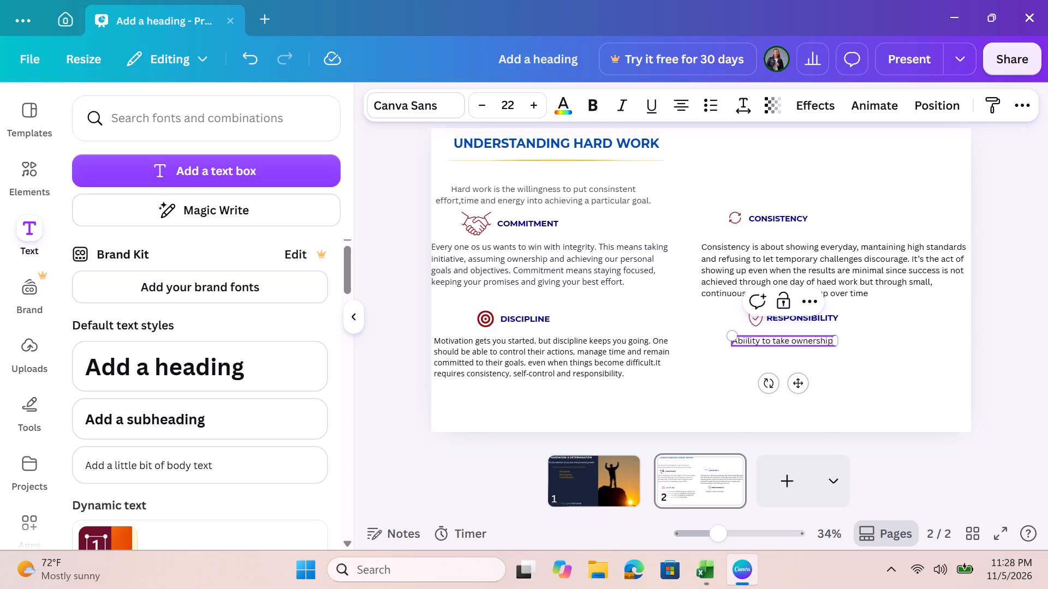
type("of")
key("space")
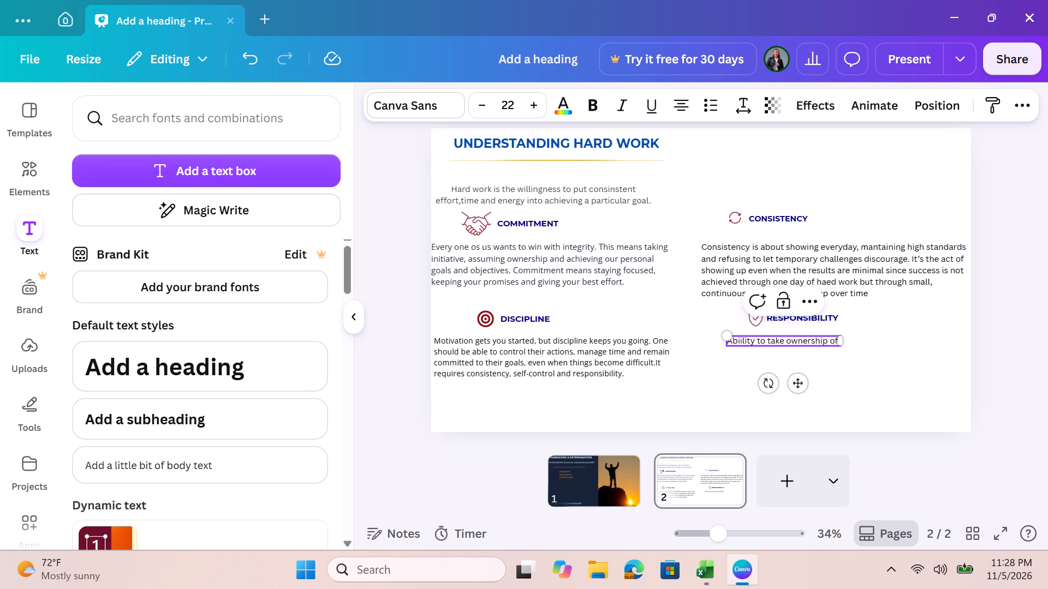
type("one")
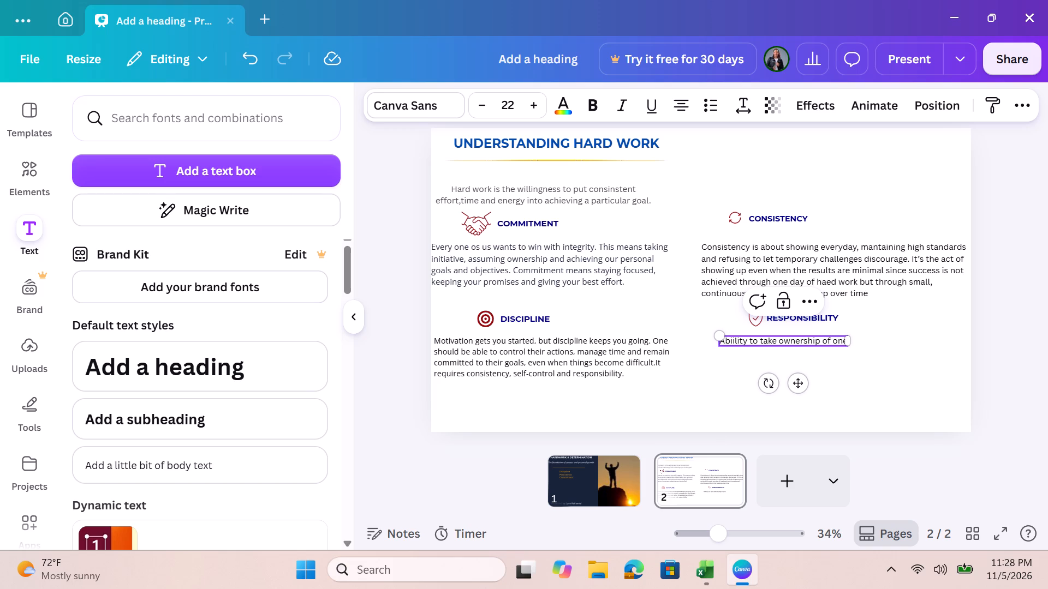
key("apostrophe")
type("s actions")
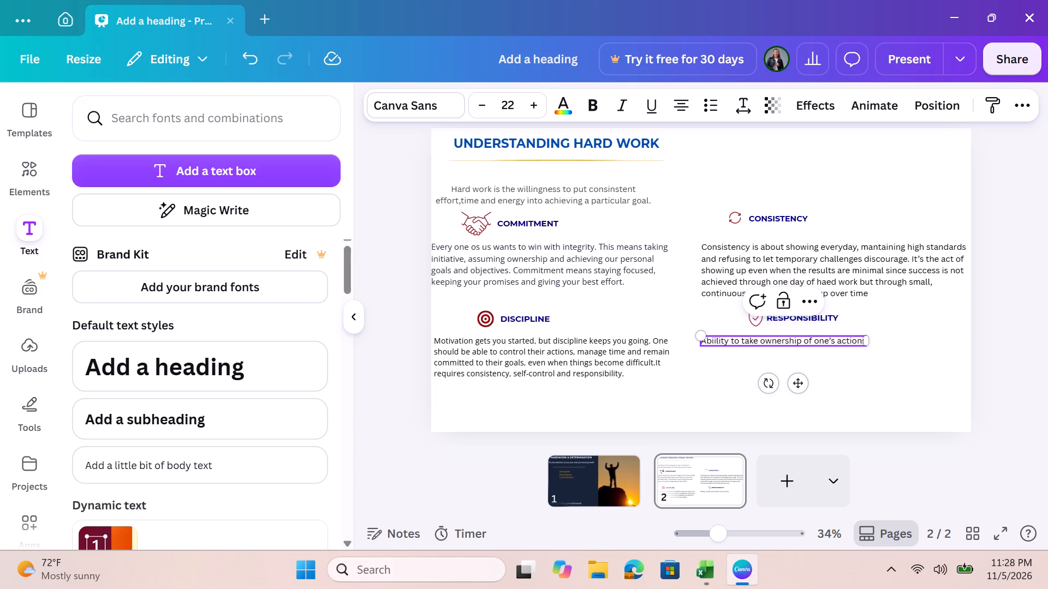
key("comma")
key("space")
type("decisions")
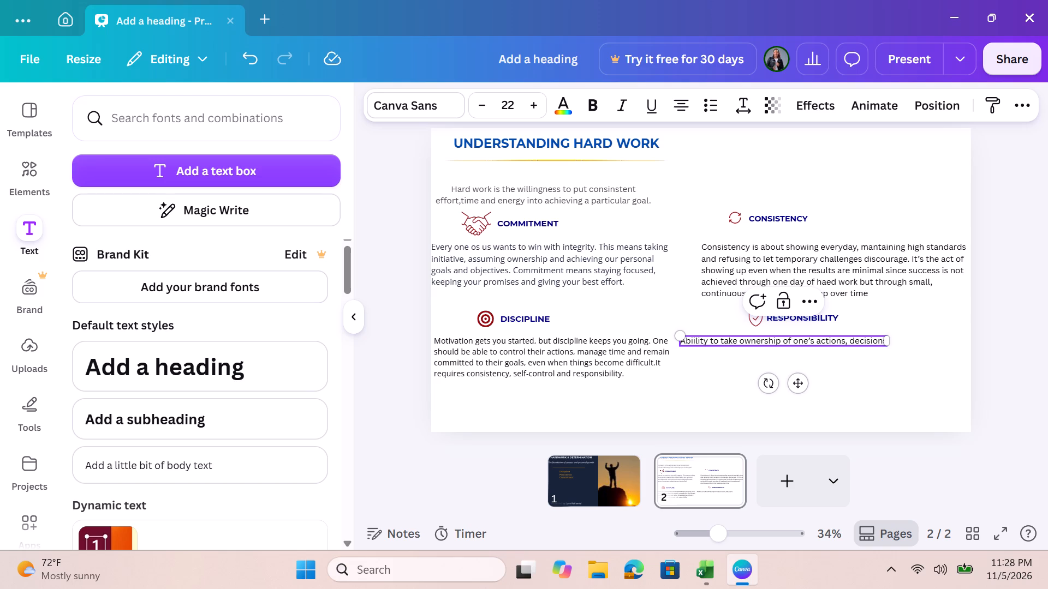
Finish the first RESPONSIBILITY sentence with "and dutie while remaining accountable for the results.".
key("space")
type("and dutie while")
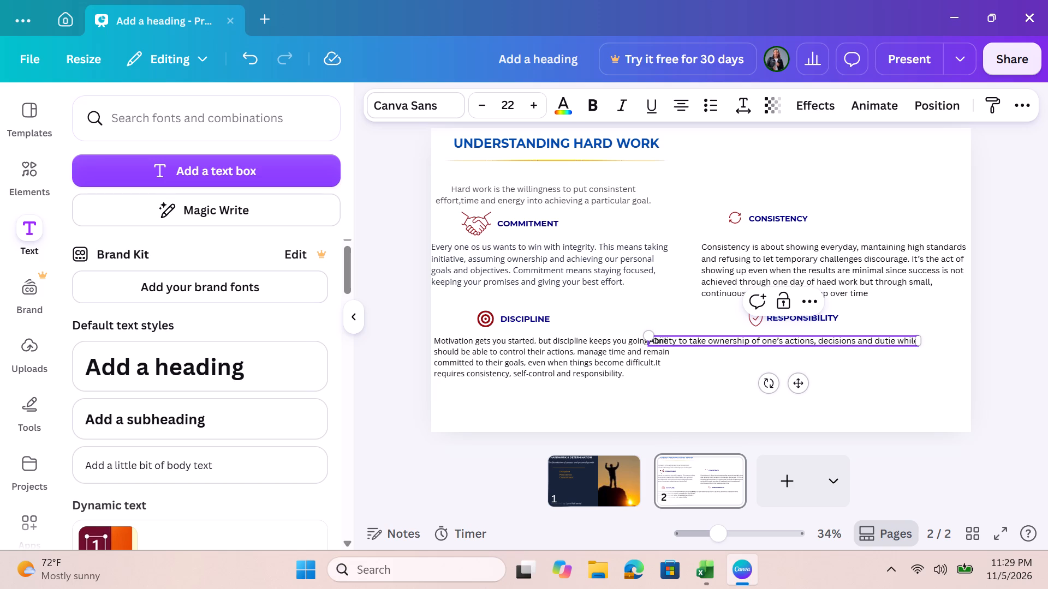
key("space")
type("remainung")
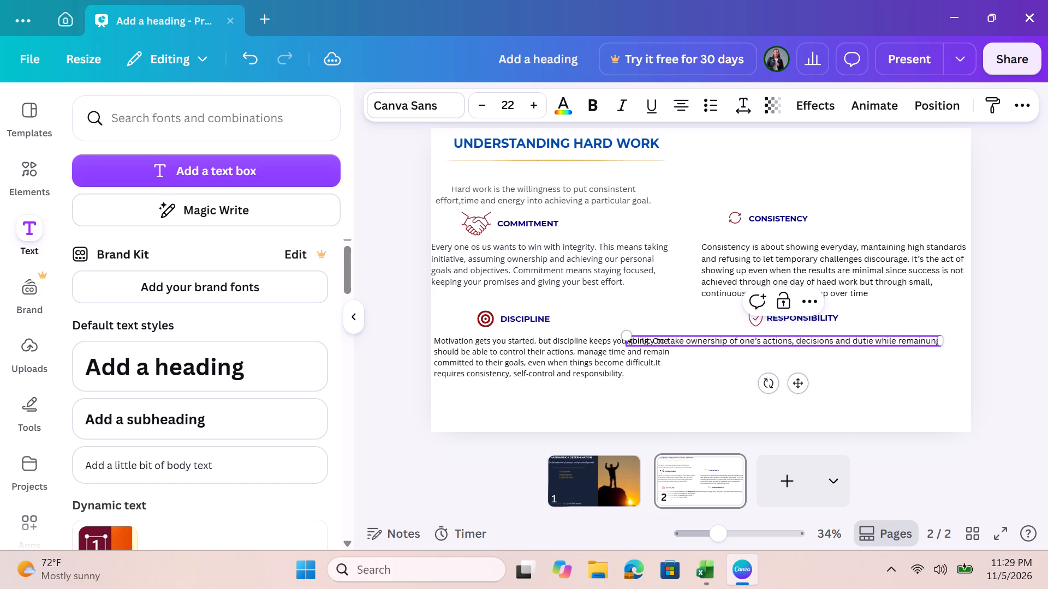
key("BackSpace")
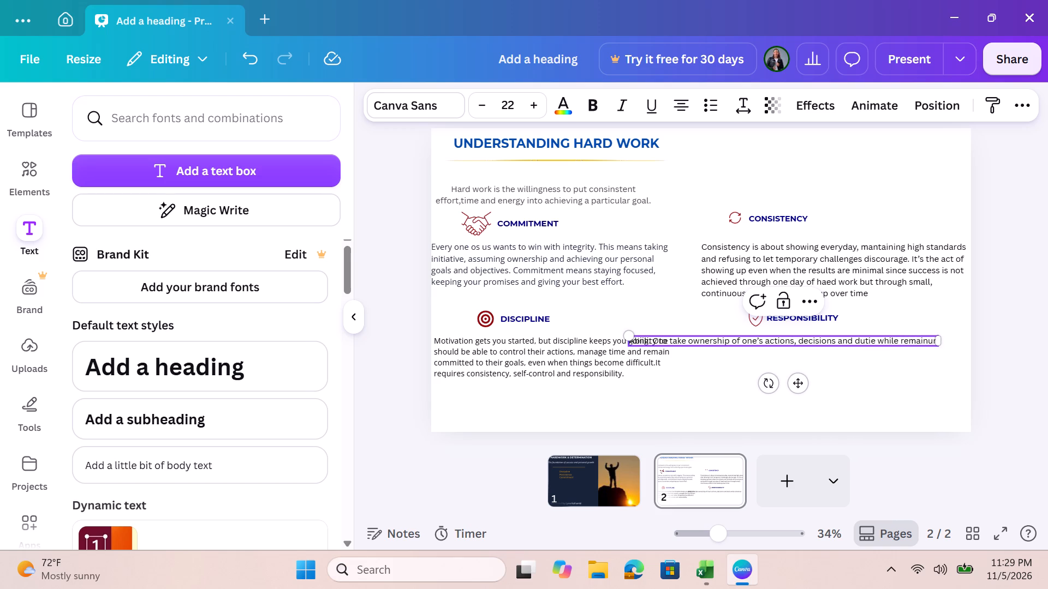
key("BackSpace")
key("BackSpace")
type("ing")
key("space")
type("accountable for th")
type("e rec")
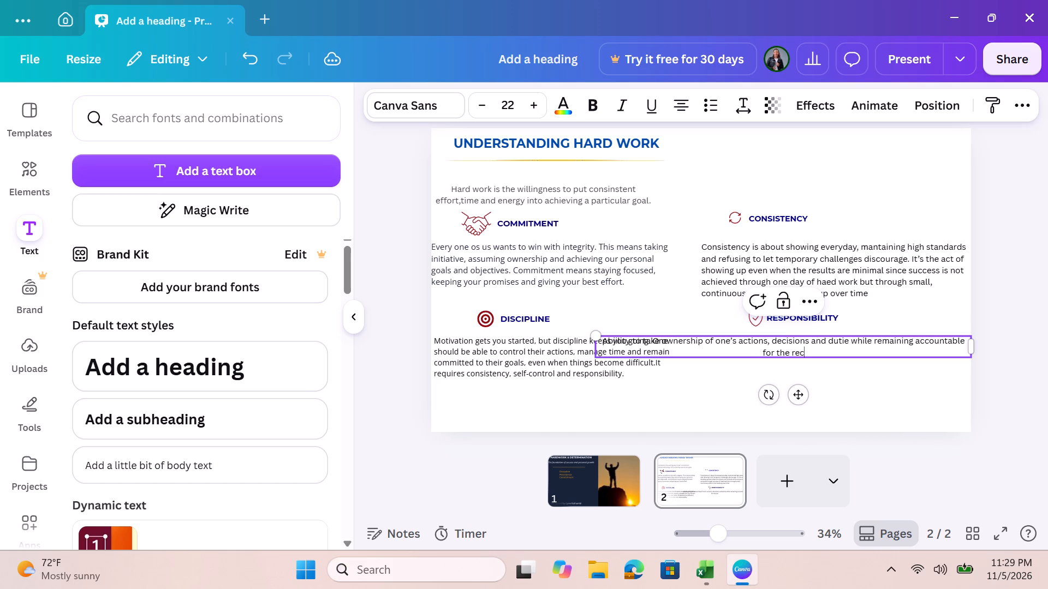
key("BackSpace")
type("sults")
key("period")
Begin a second sentence in the RESPONSIBILITY text: "A responsible person does not blame others for their failures".
key("space")
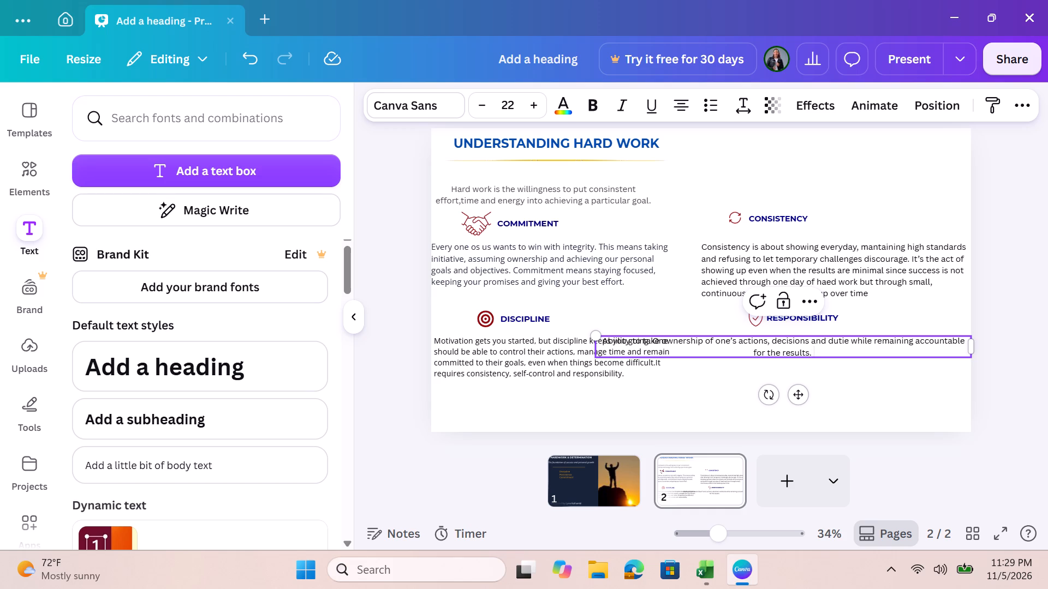
key("a")
key("space")
type("responsible person s")
key("BackSpace")
type("does not")
key("space")
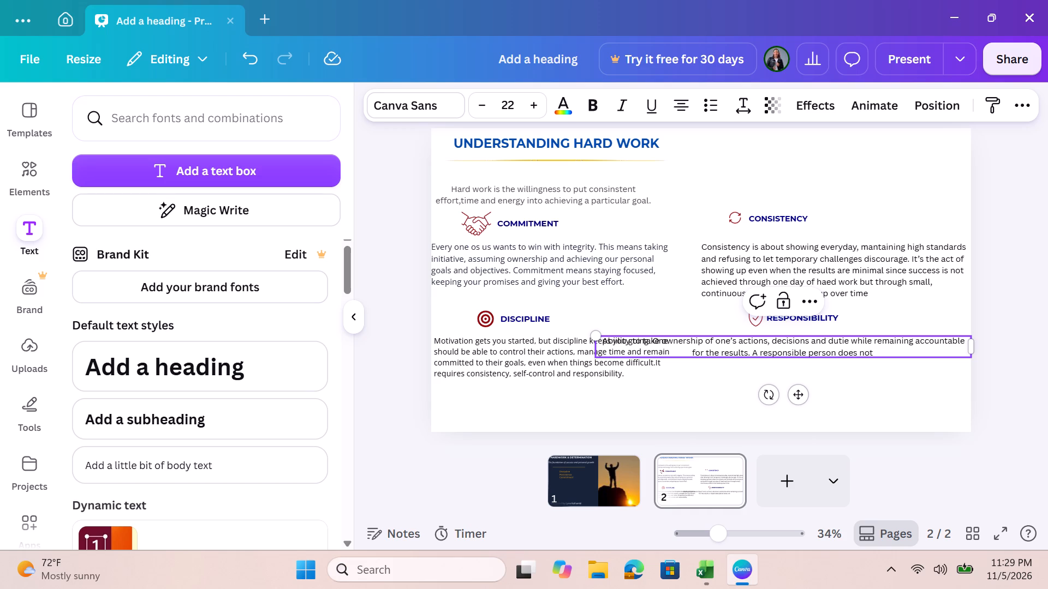
key("b")
type("lame p")
key("BackSpace")
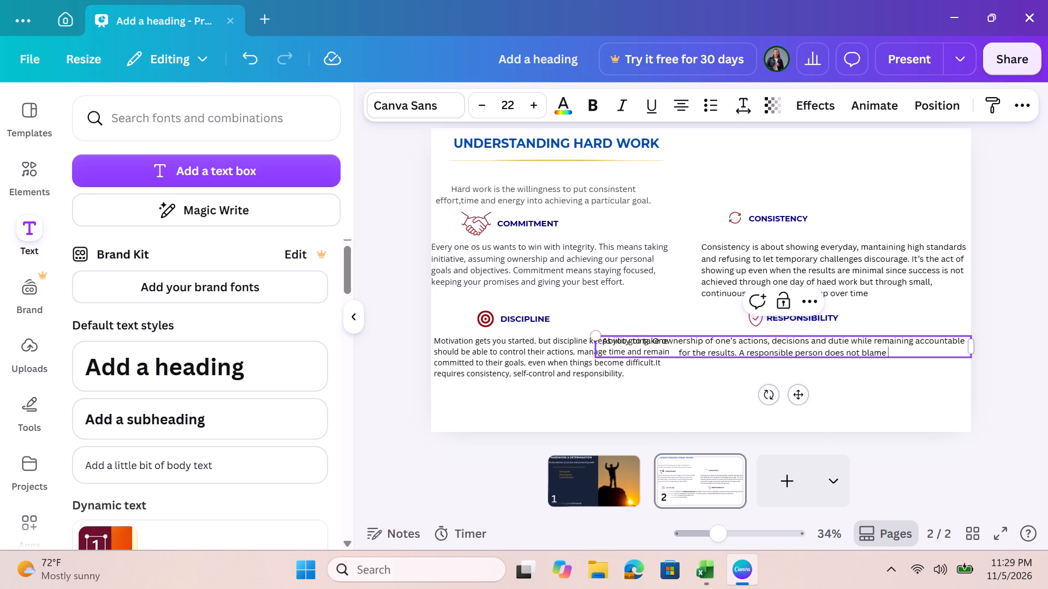
type("others for")
key("space")
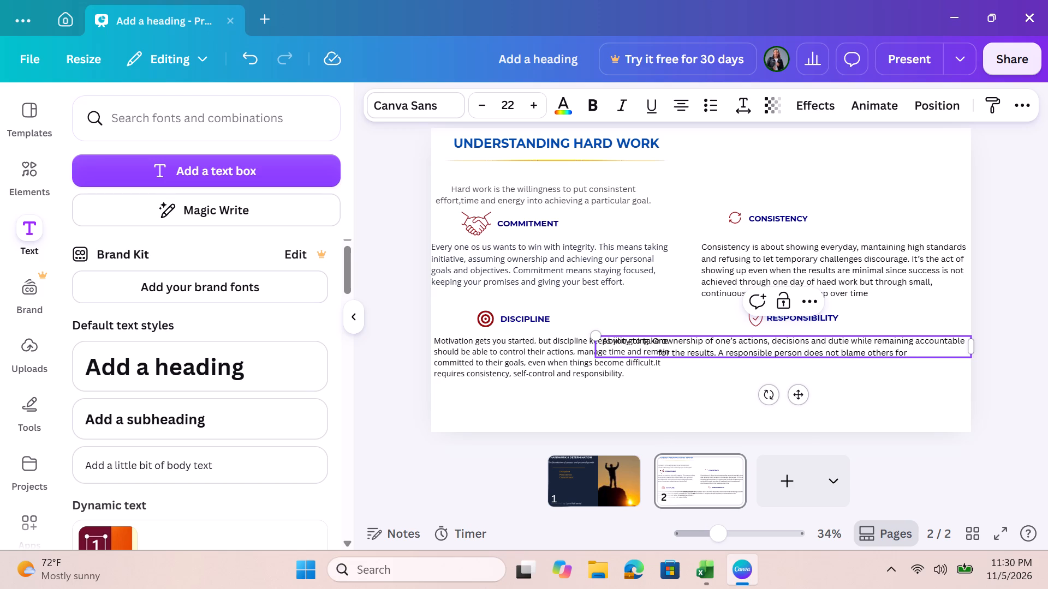
type("their failures")
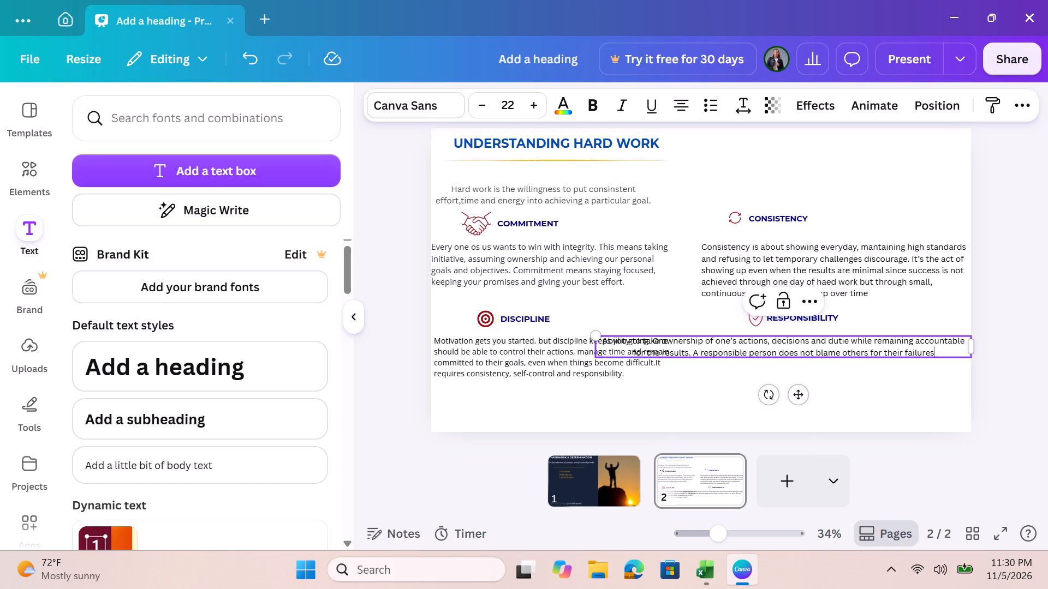
Extend the second RESPONSIBILITY sentence with "but learns from mistakes".
key("space")
type("but lear")
type("ns")
key("space")
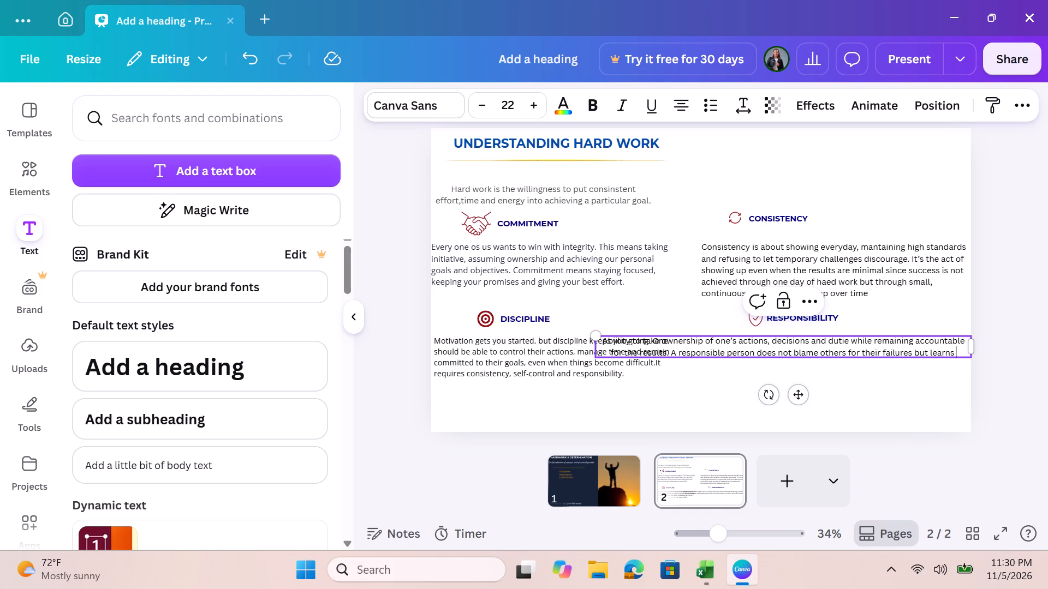
type("from mistakes")
key("space")
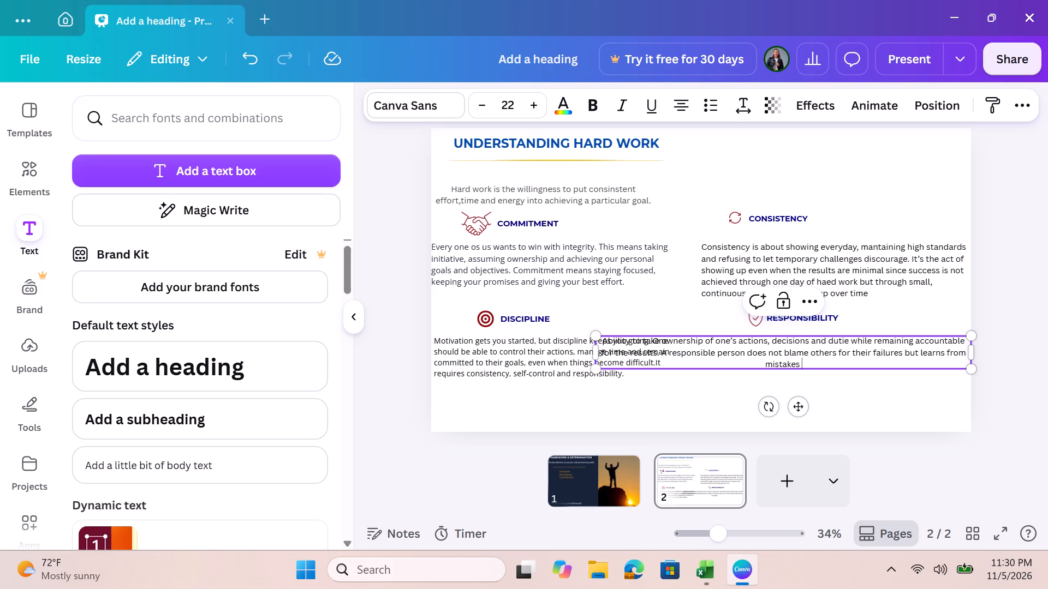
End the RESPONSIBILITY text by adding ". accepts challenges and works towards improvement" directly after "mistakes".
key("BackSpace")
type(". acce")
type("pts")
key("space")
type("challenges")
key("space")
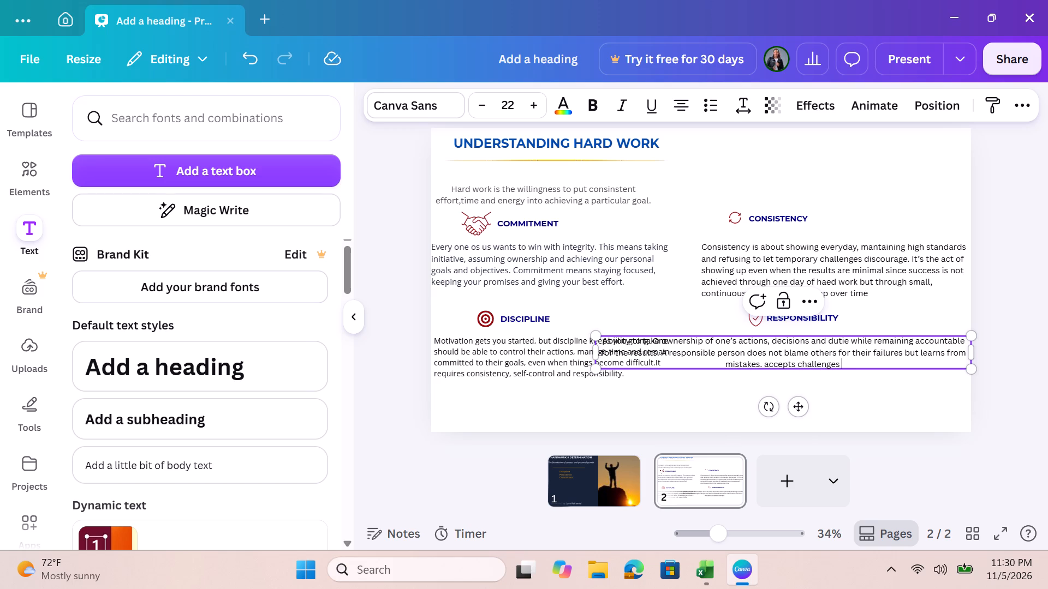
type("and works")
key("space")
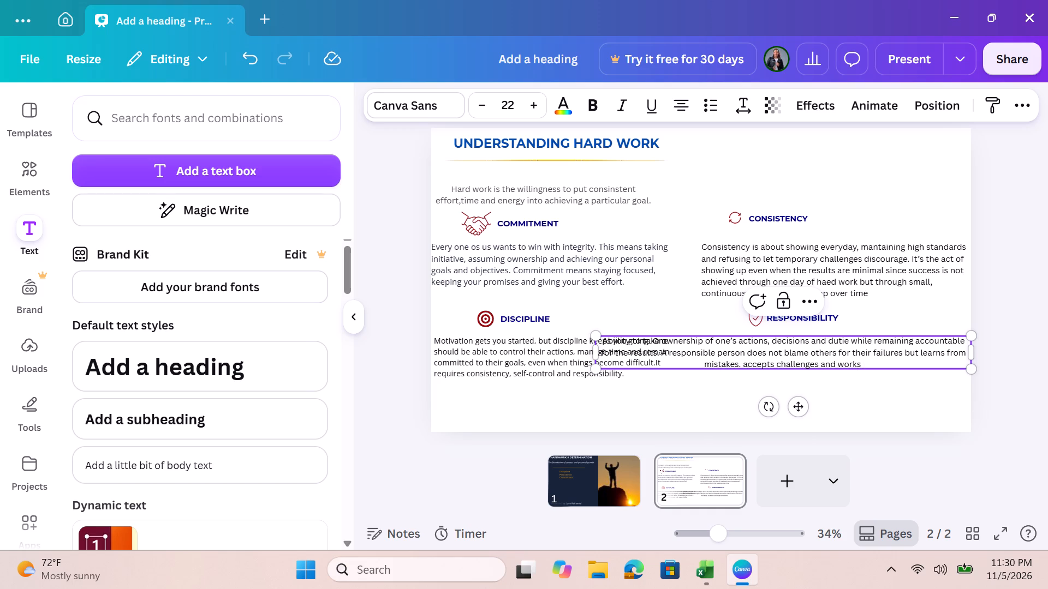
type("towards")
key("space")
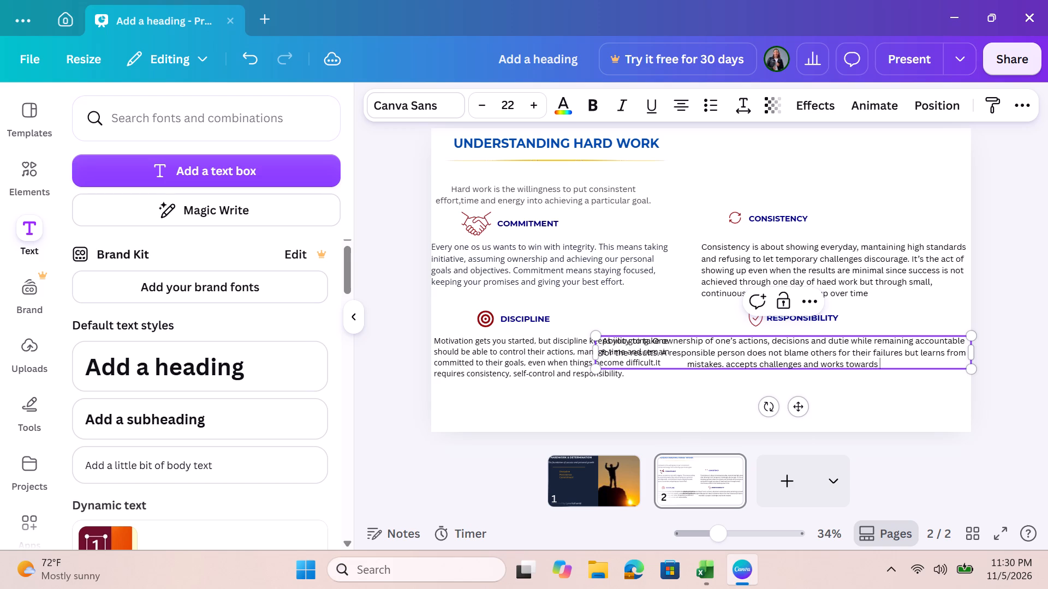
type("impt")
key("BackSpace")
type("rovement")
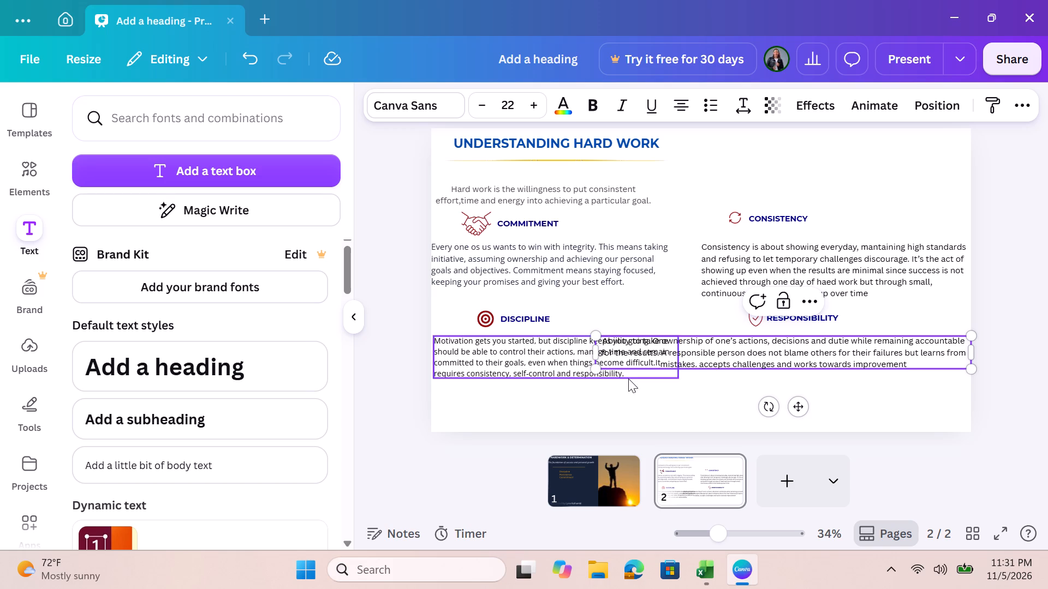
Narrow the RESPONSIBILITY body text box so its left edge lines up with the CONSISTENCY text above and clears the DISCIPLINE text.
left_click(592, 344)
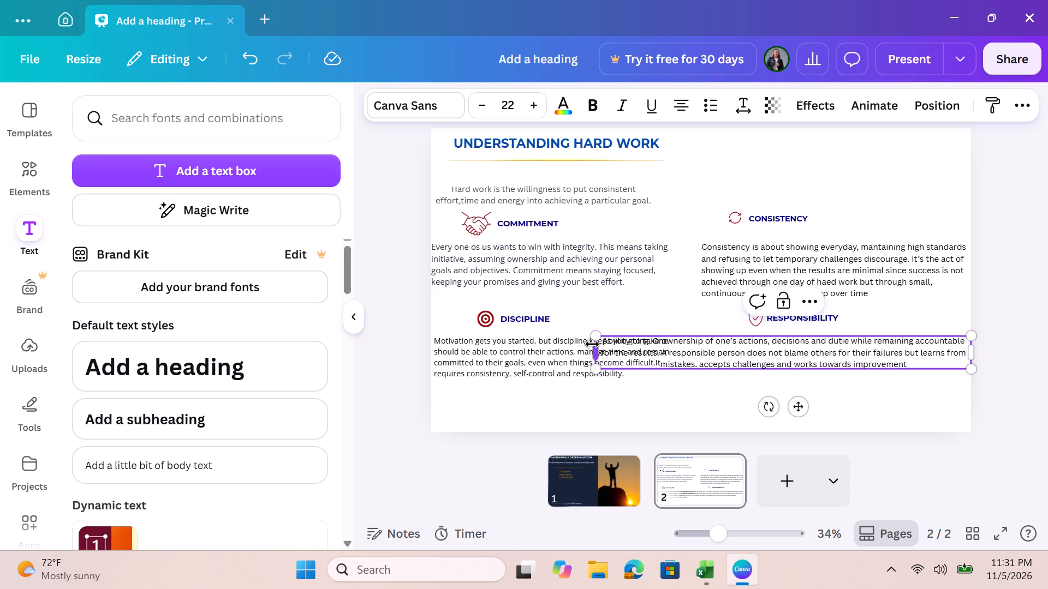
left_click_drag(594, 344, 692, 331)
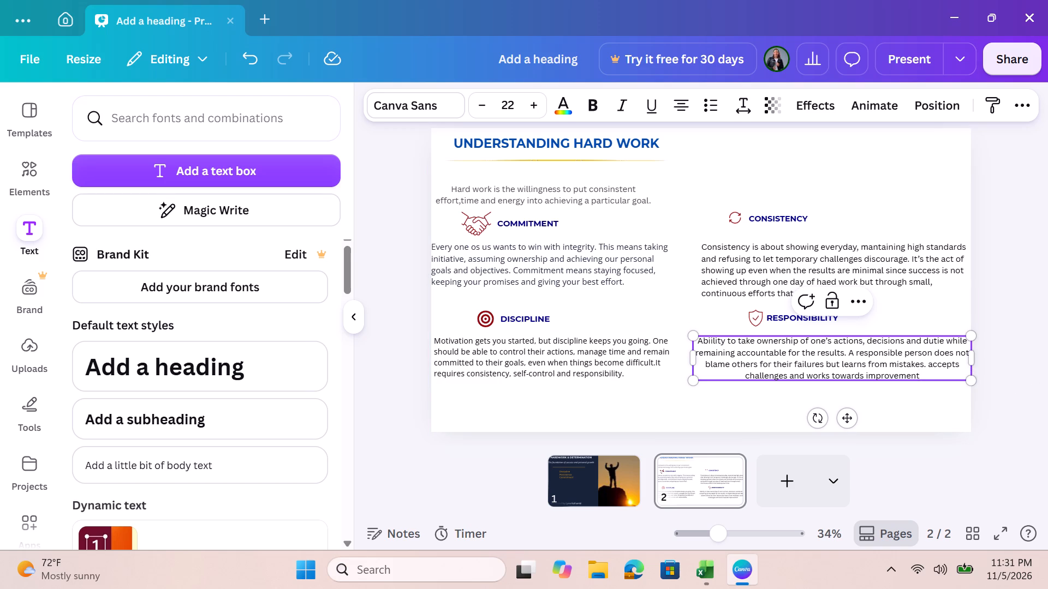
left_click_drag(686, 360, 696, 357)
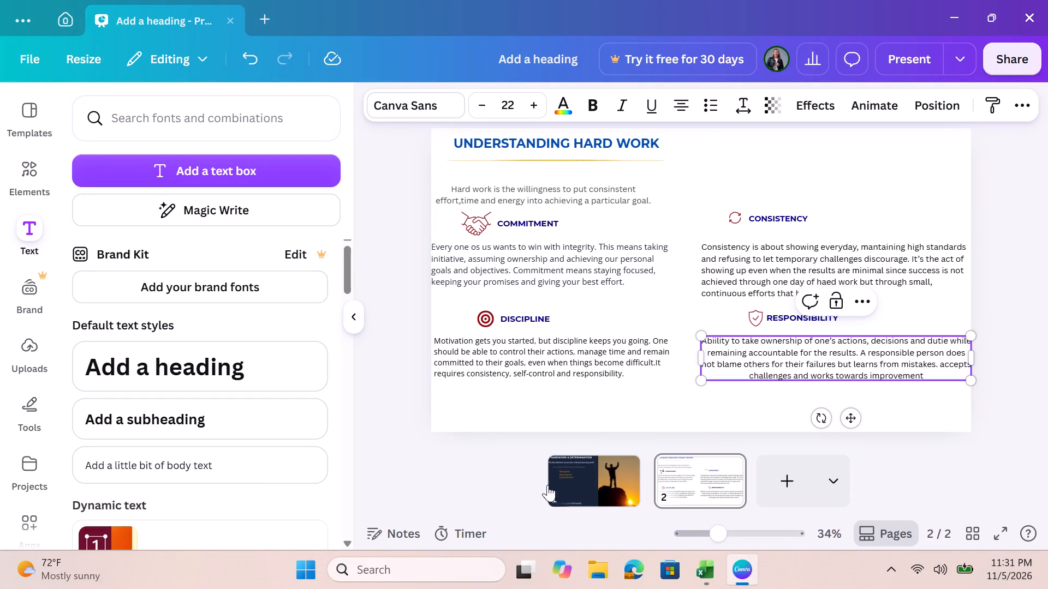
left_click(503, 425)
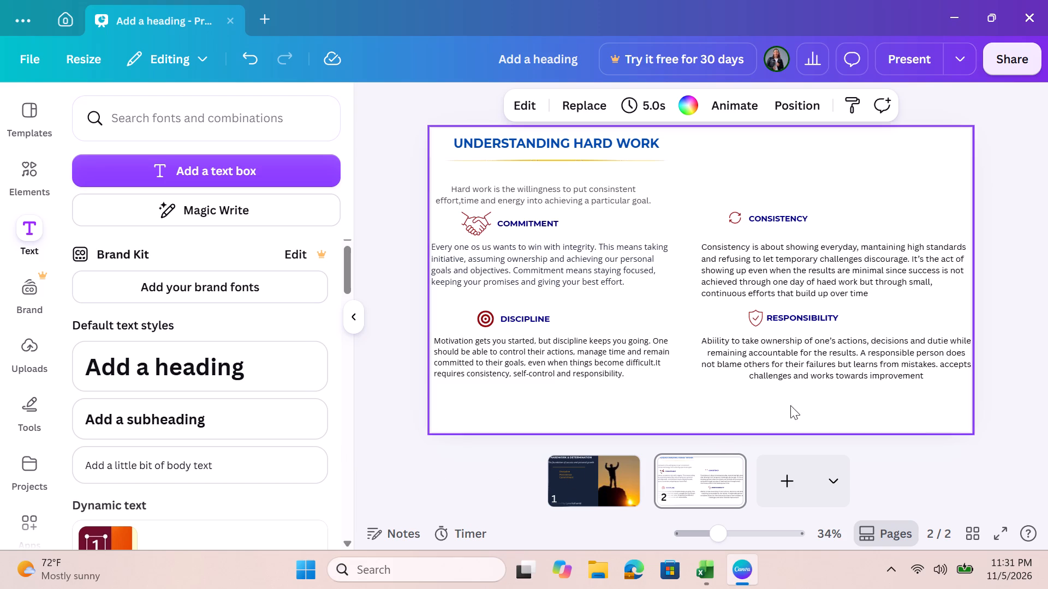
Left-align the RESPONSIBILITY body text.
left_click(795, 356)
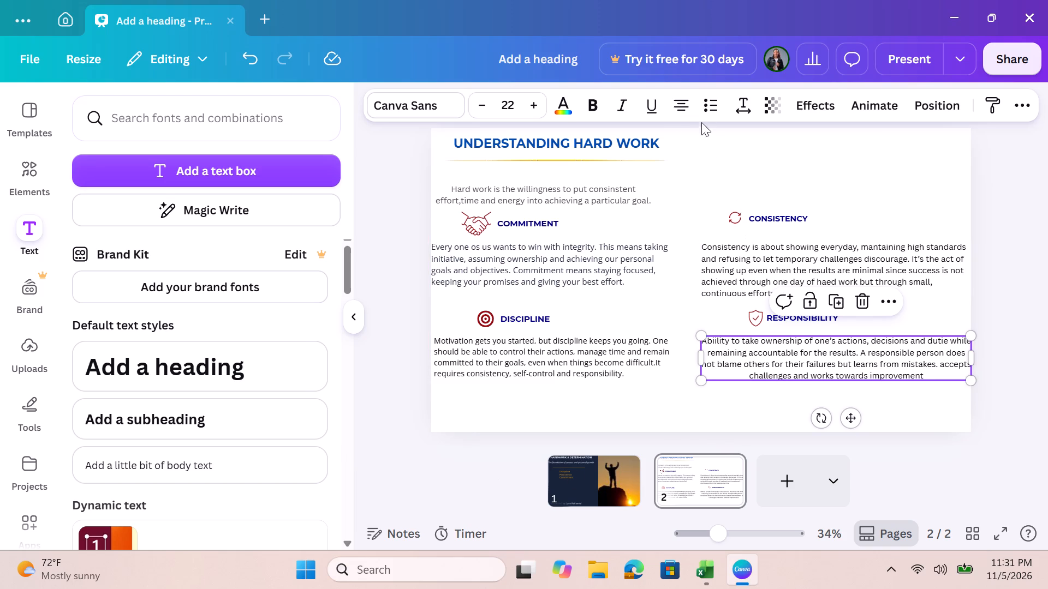
left_click(674, 105)
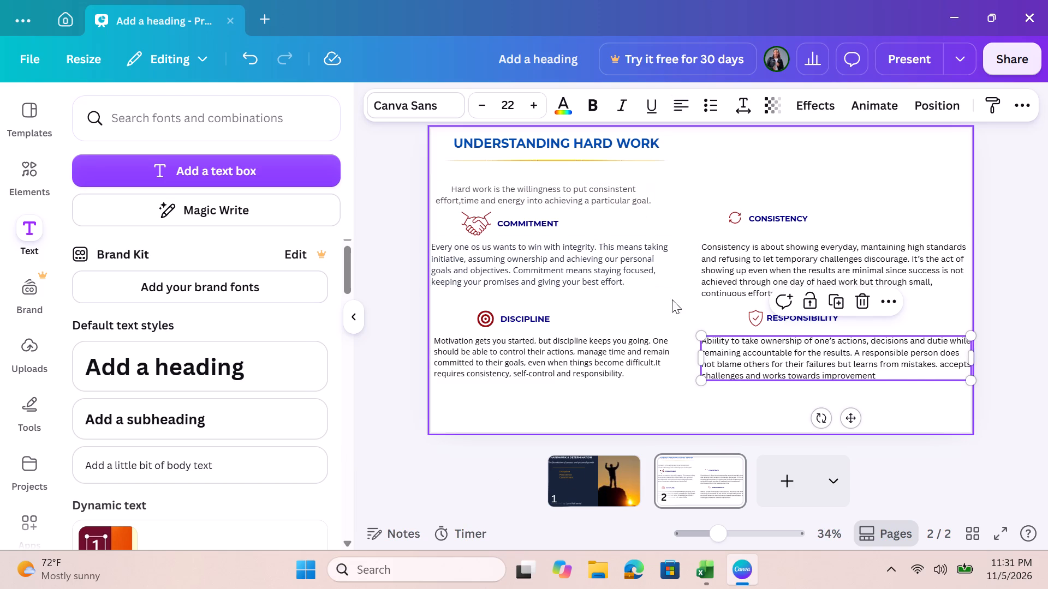
left_click(675, 307)
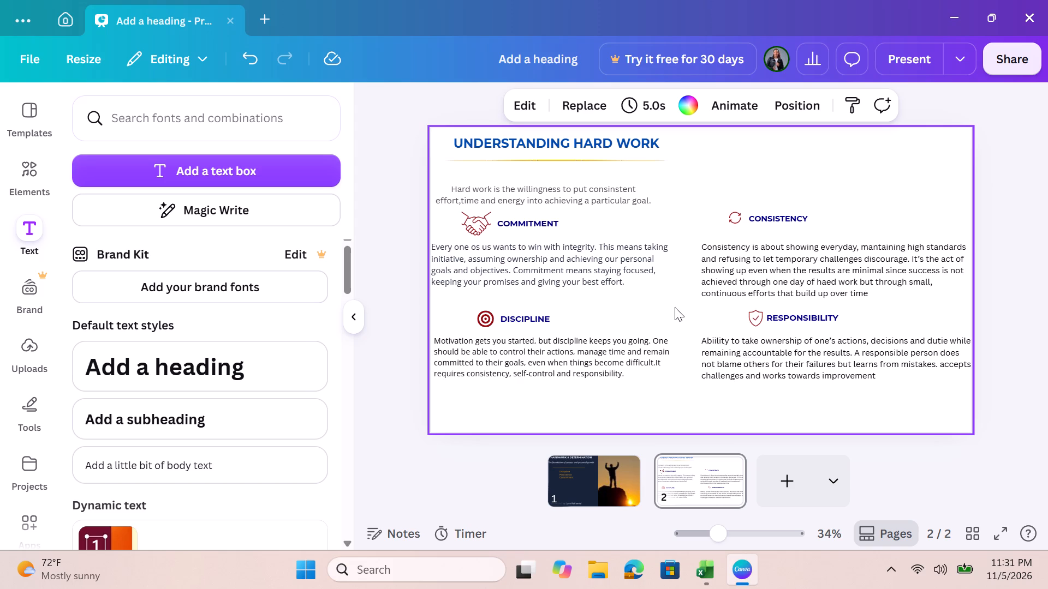
Compare the formatting of the four body texts and set the RESPONSIBILITY body text's font to Open Sans.
double_click(581, 261)
double_click(581, 261)
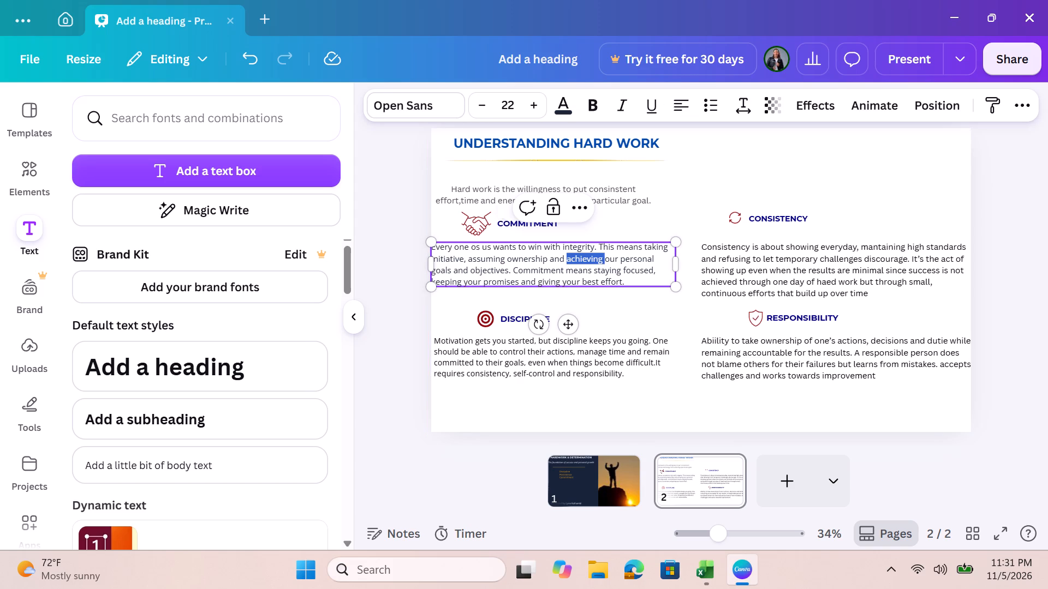
left_click(705, 170)
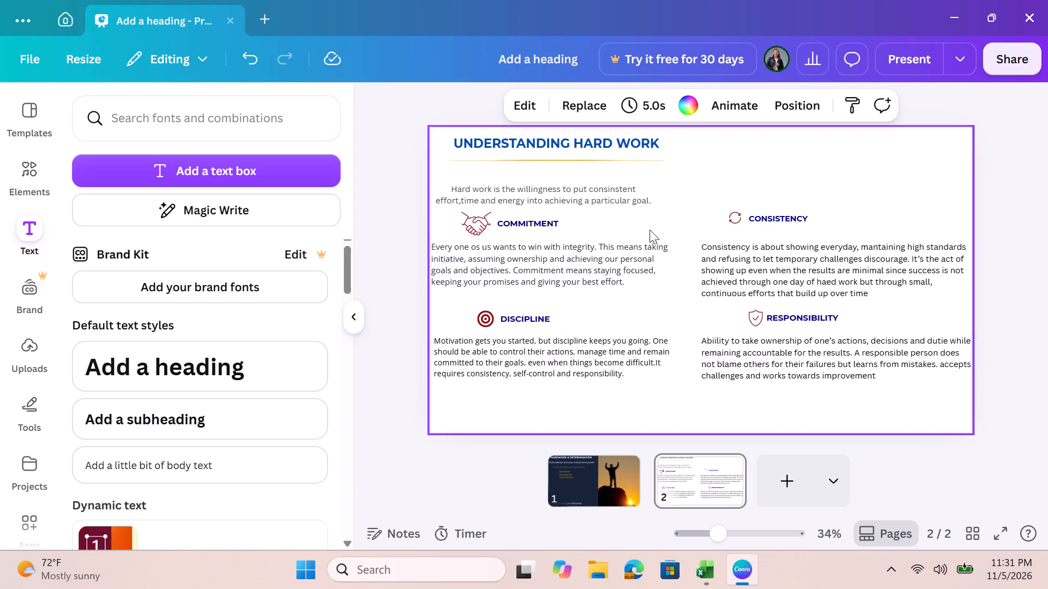
left_click(595, 273)
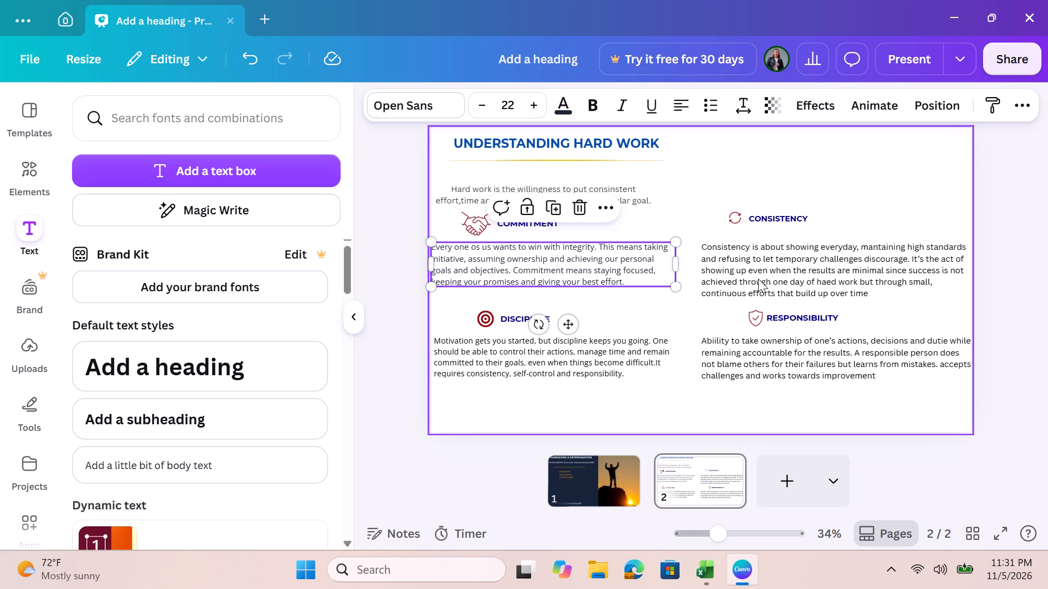
left_click(751, 273)
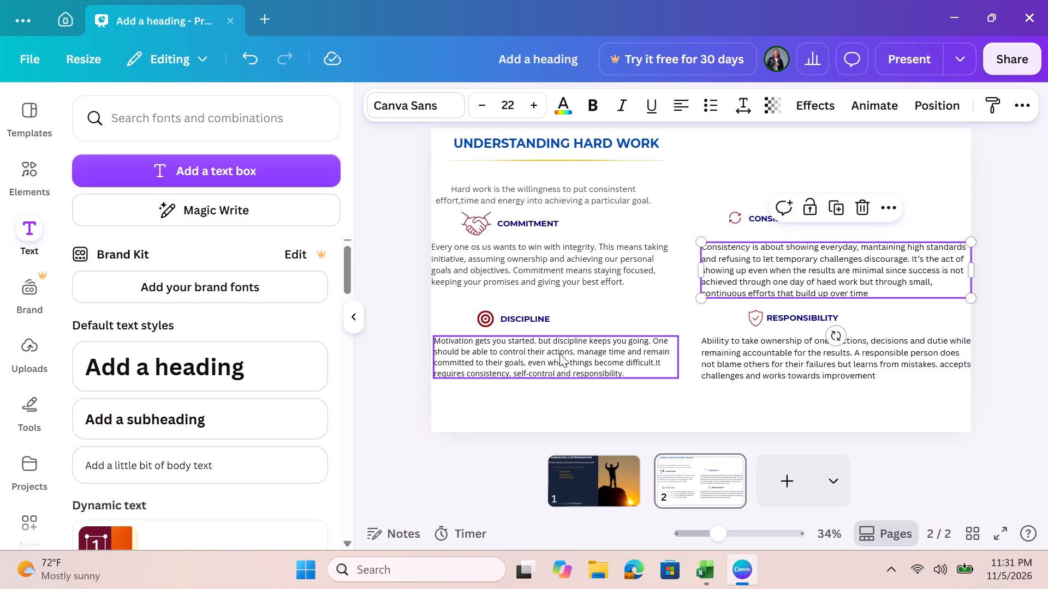
left_click(550, 354)
left_click(785, 365)
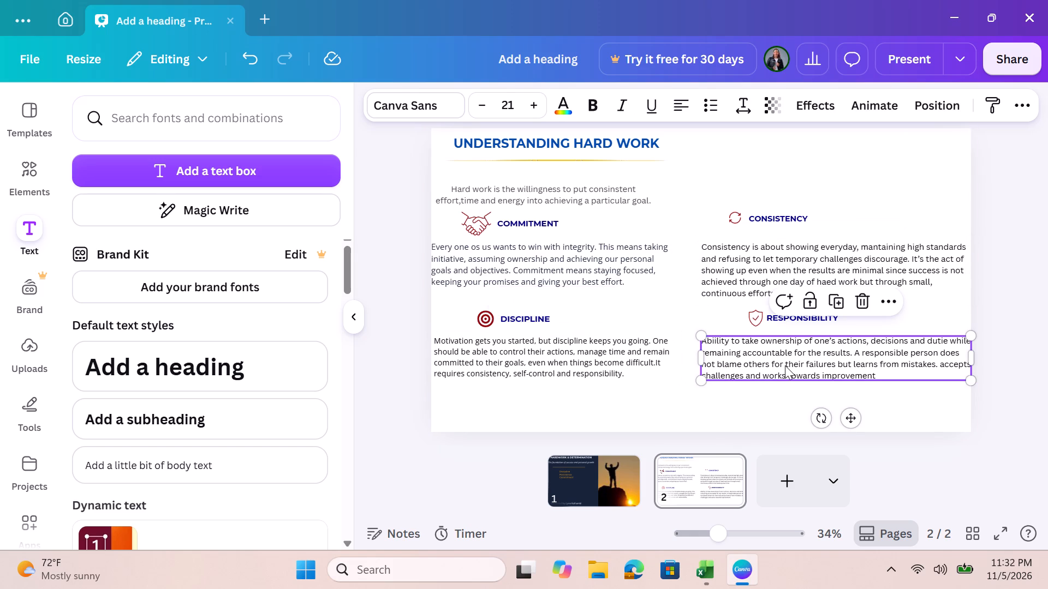
left_click(807, 362)
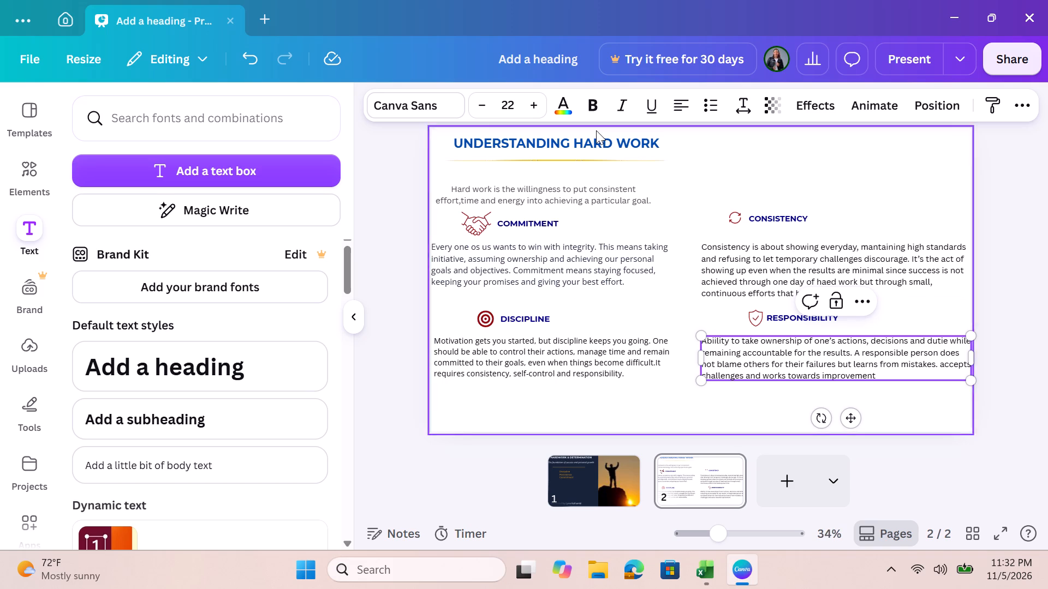
left_click(394, 105)
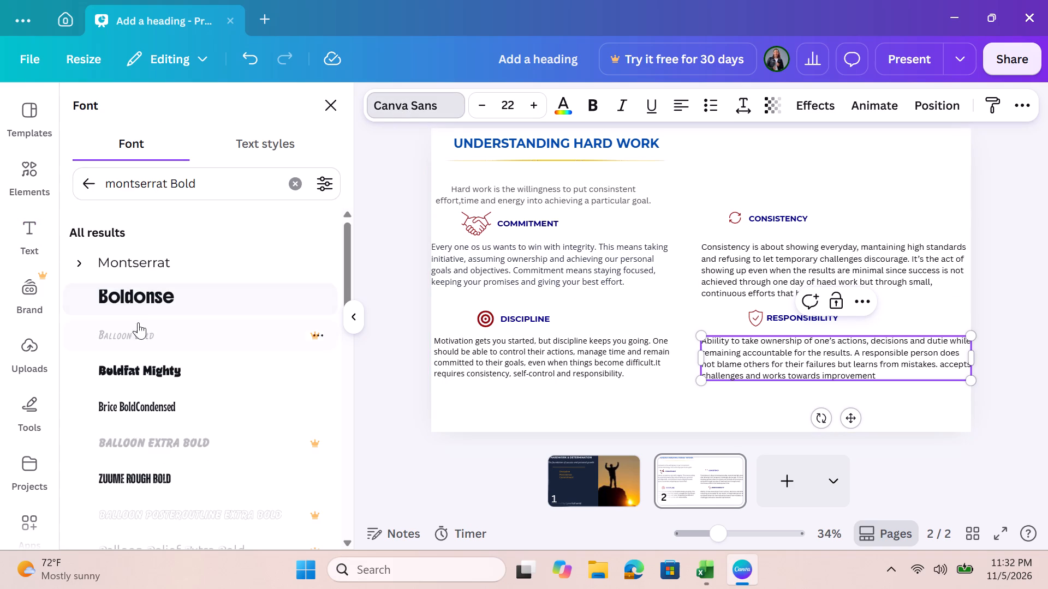
left_click(298, 182)
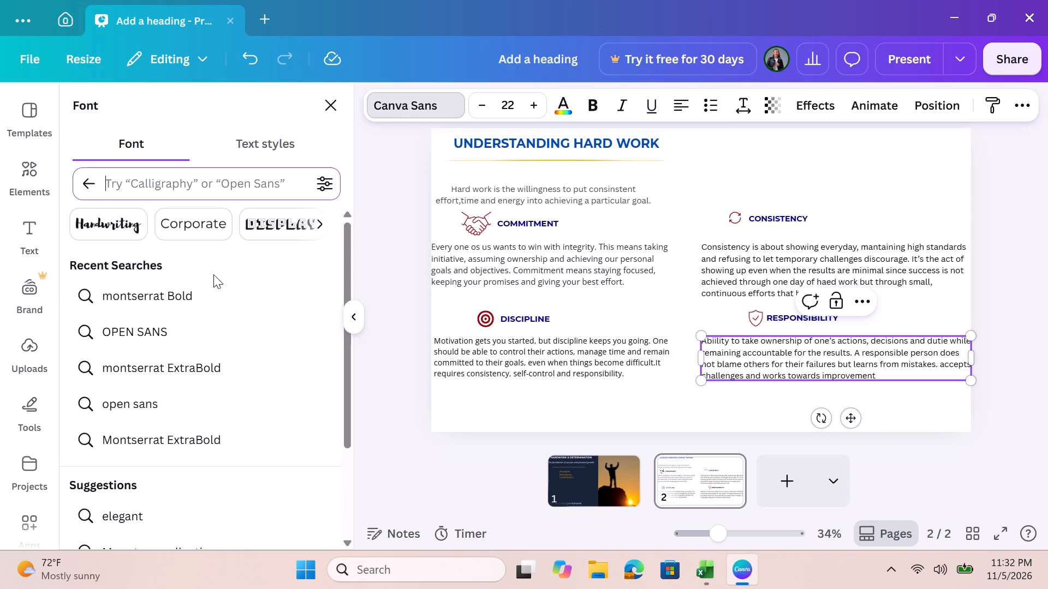
left_click(165, 328)
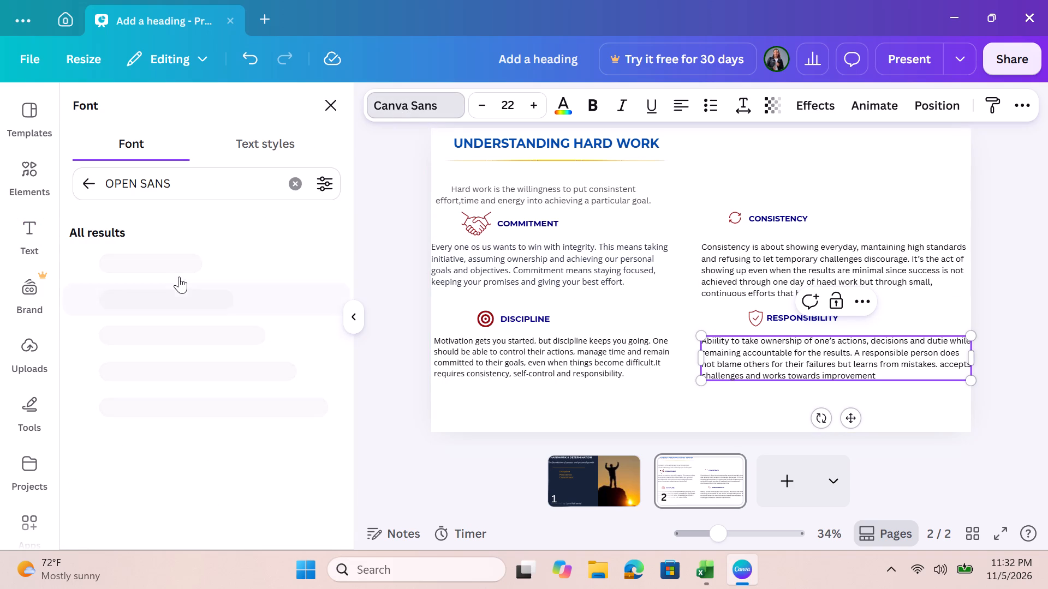
left_click(169, 265)
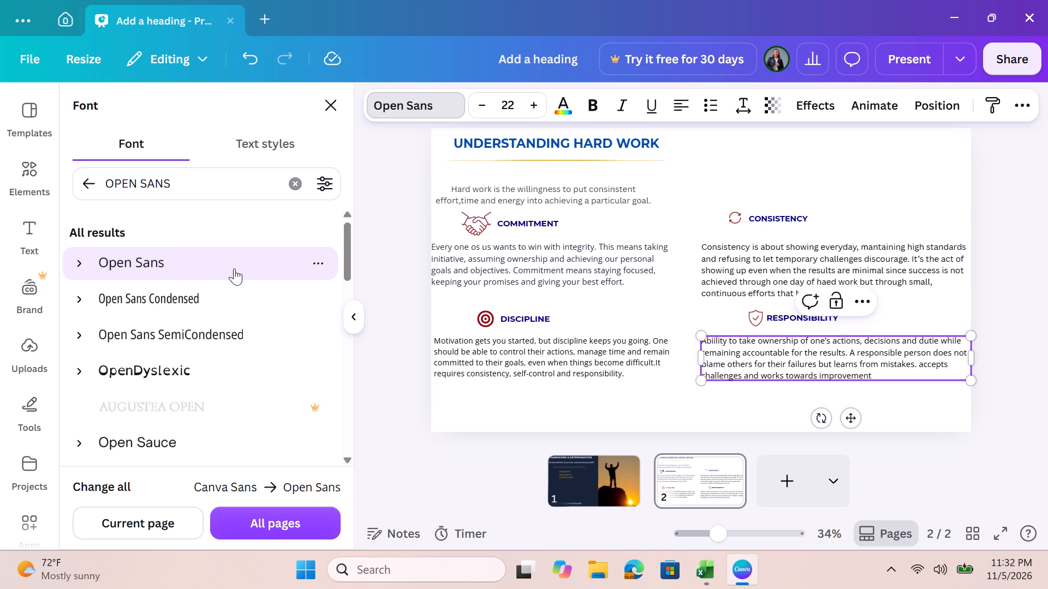
Set the CONSISTENCY body text's font to Open Sans.
left_click(764, 255)
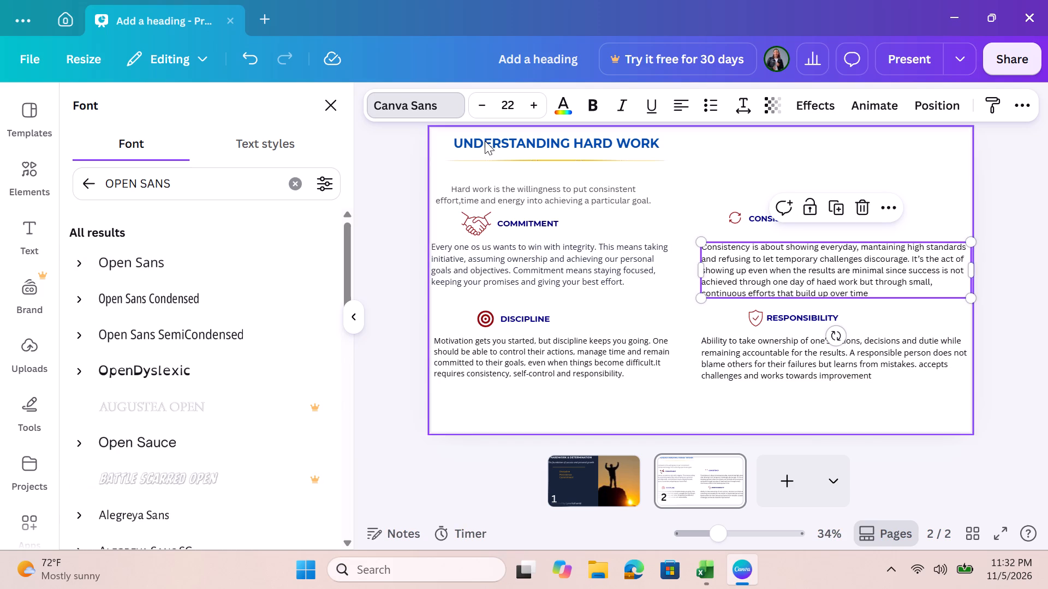
left_click(172, 265)
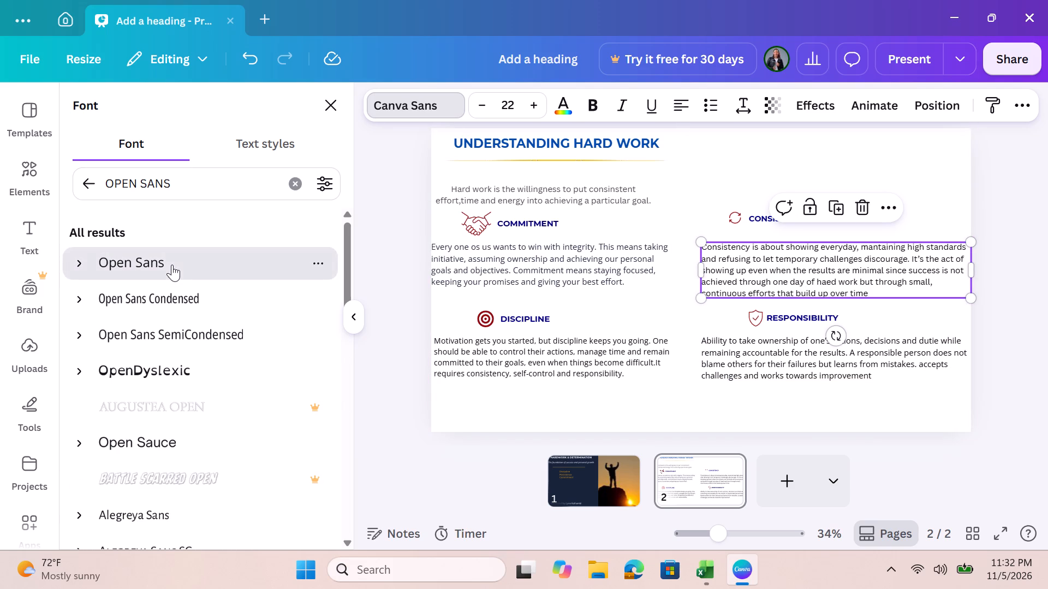
left_click(385, 396)
Compare the body texts' font sizes and set the DISCIPLINE body text's size to 22.
left_click(560, 278)
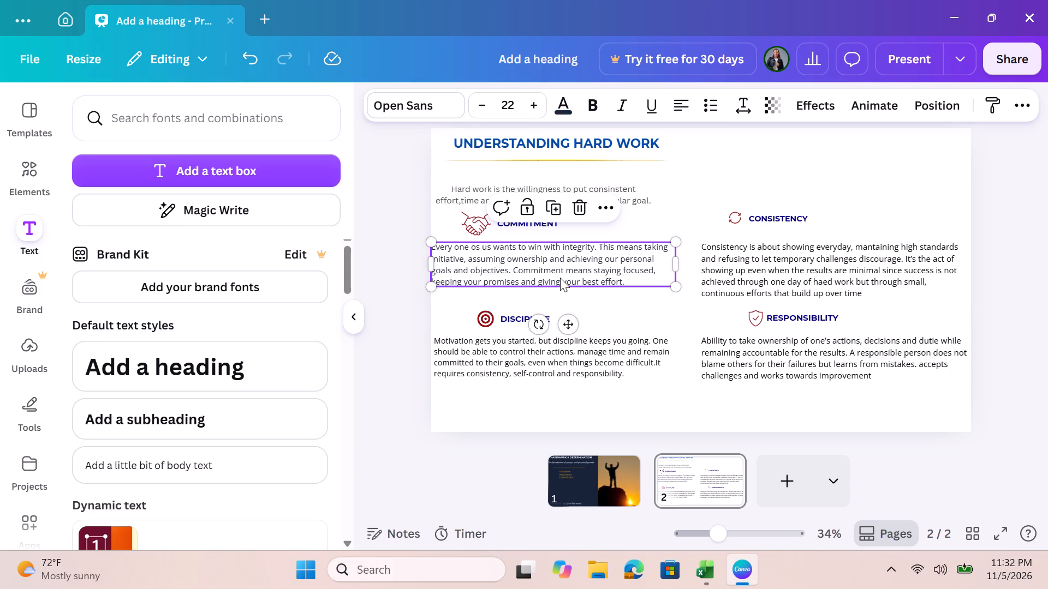
left_click(563, 358)
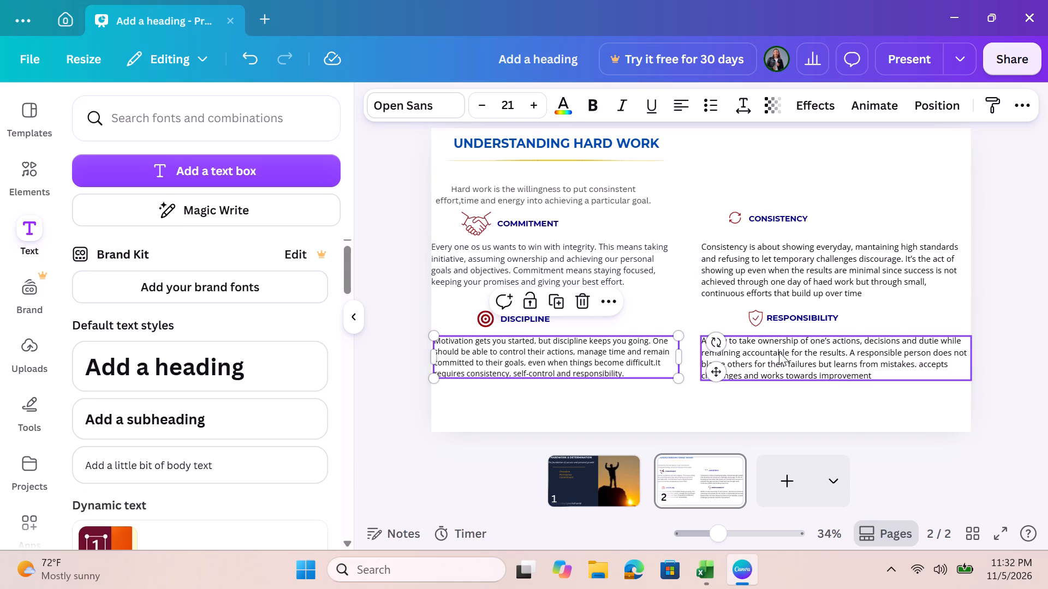
left_click(779, 352)
left_click(761, 249)
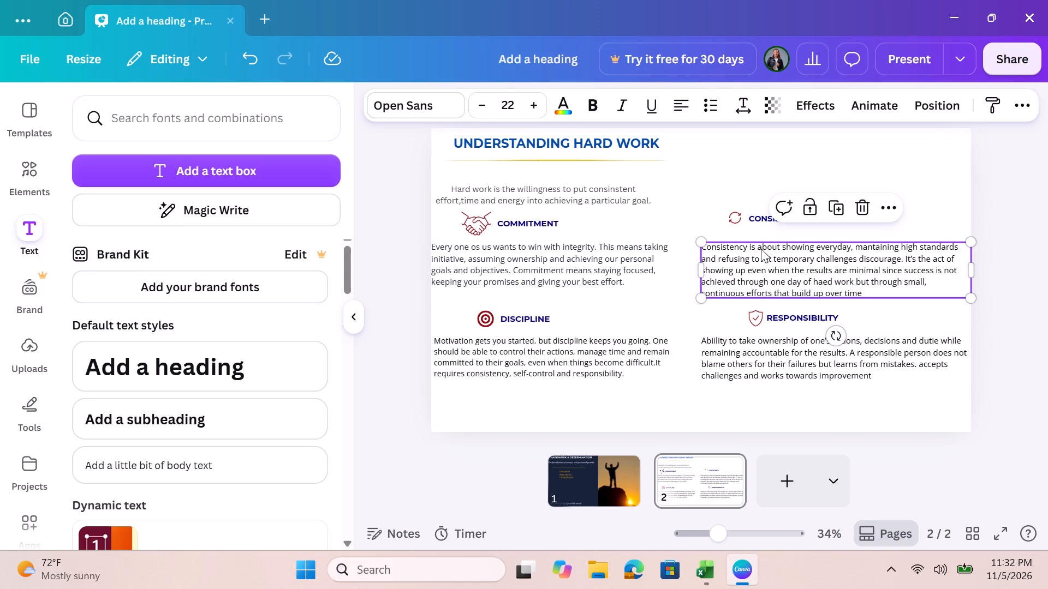
left_click(769, 363)
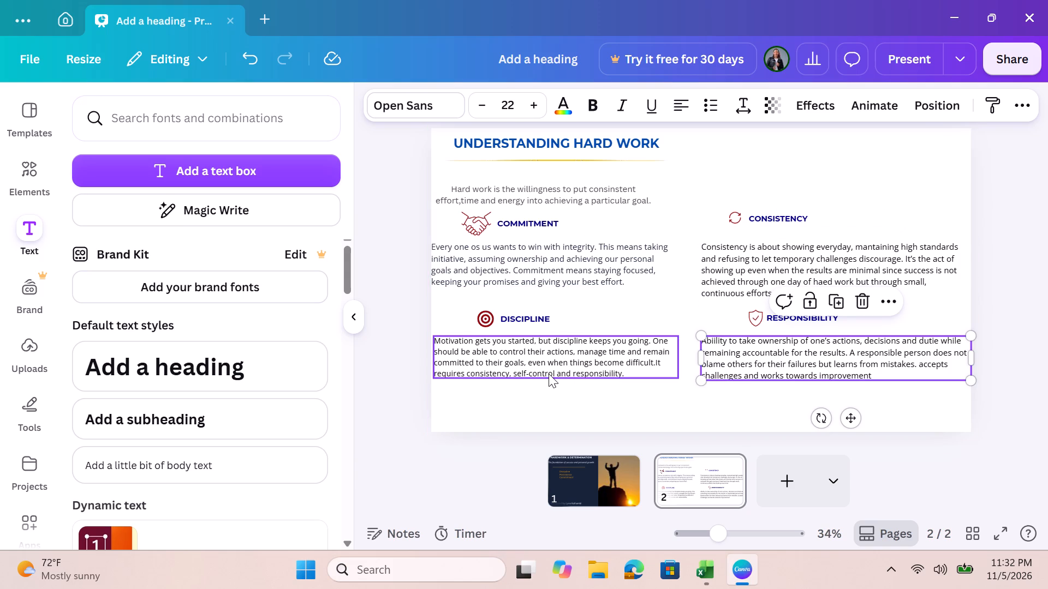
left_click(549, 374)
left_click(545, 259)
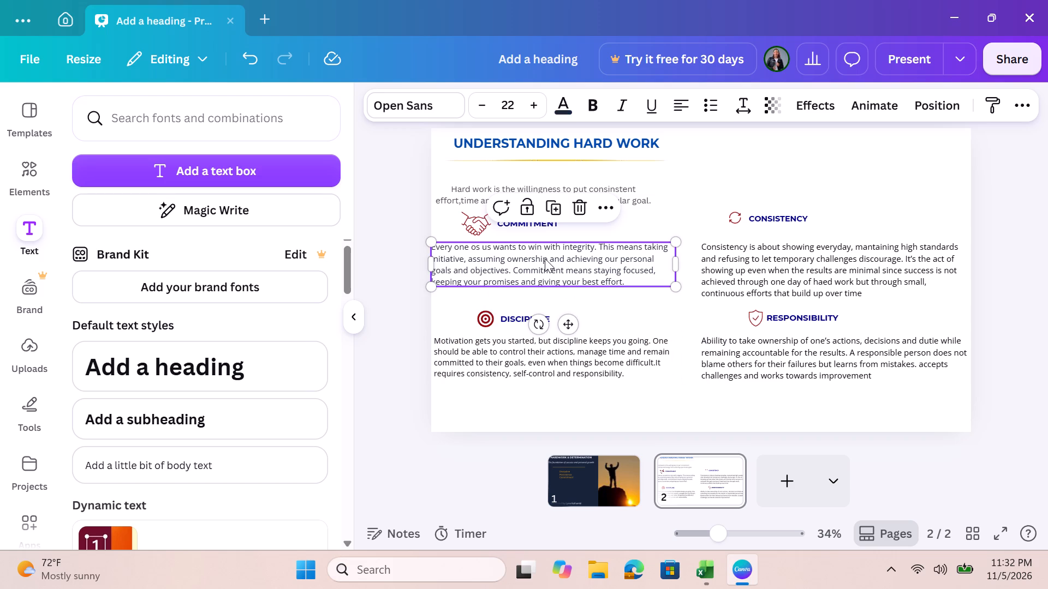
left_click(549, 365)
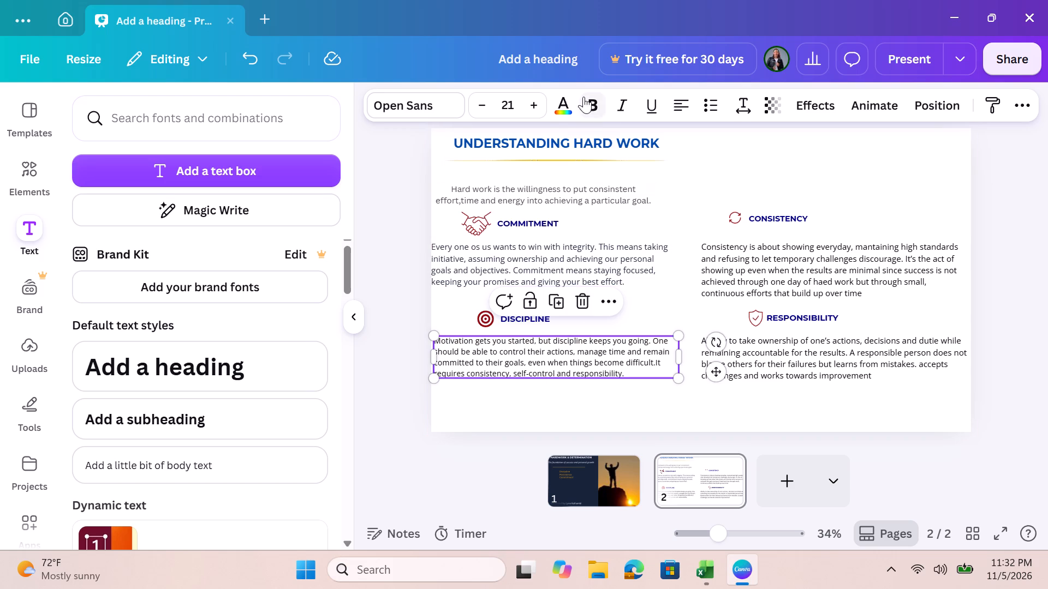
left_click(534, 95)
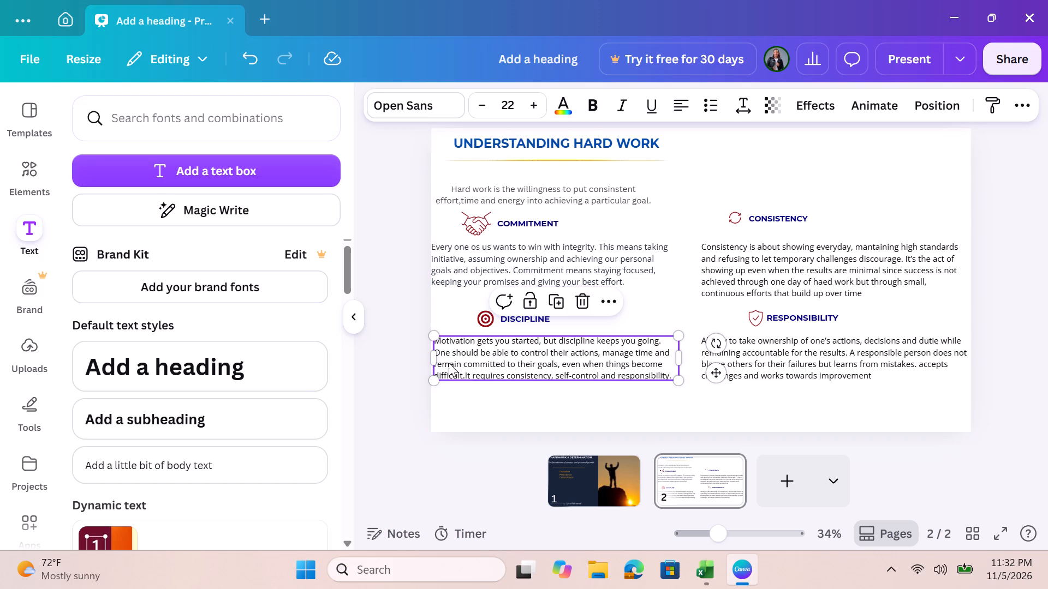
left_click(508, 414)
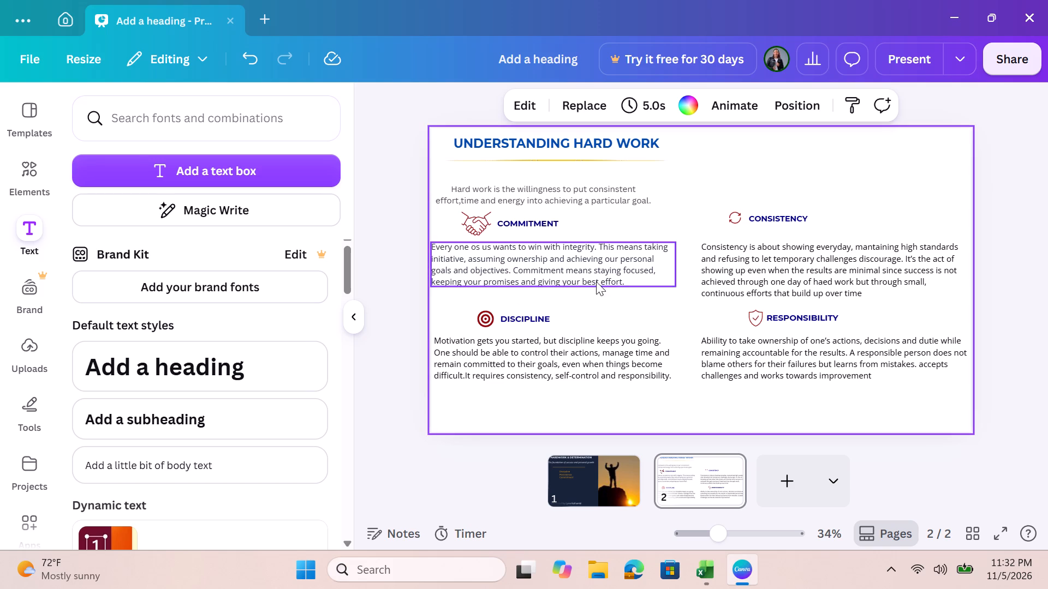
Compare the four section headings' font sizes and set the CONSISTENCY heading's size to 22.
left_click(527, 219)
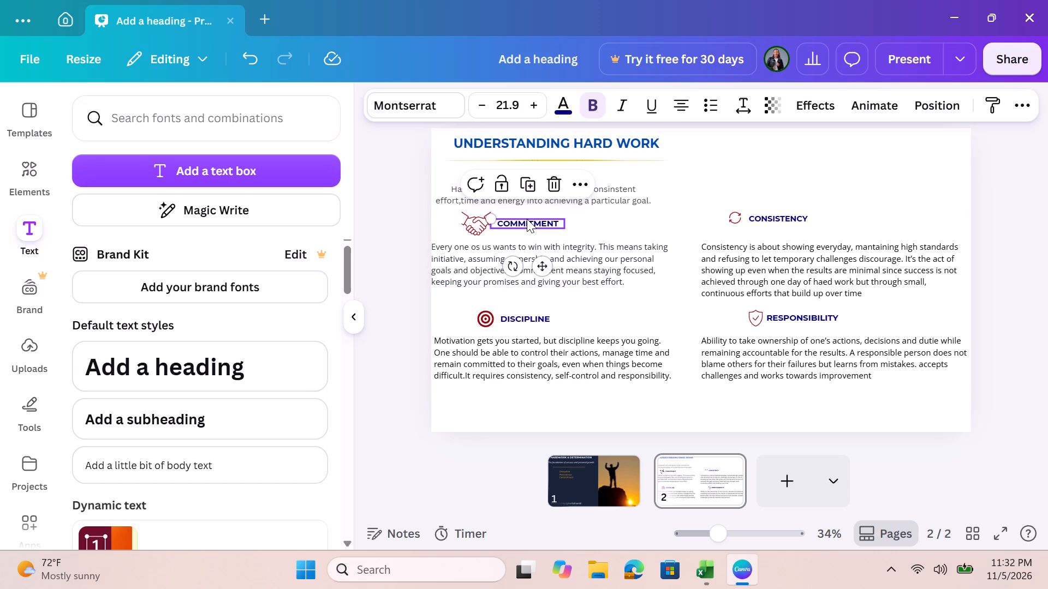
left_click(769, 223)
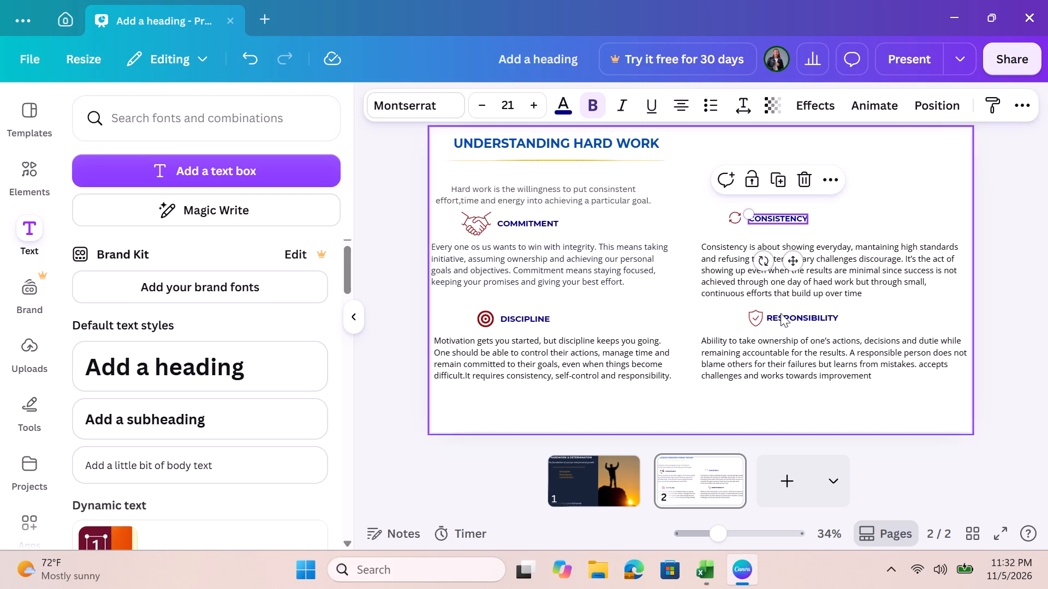
left_click(779, 317)
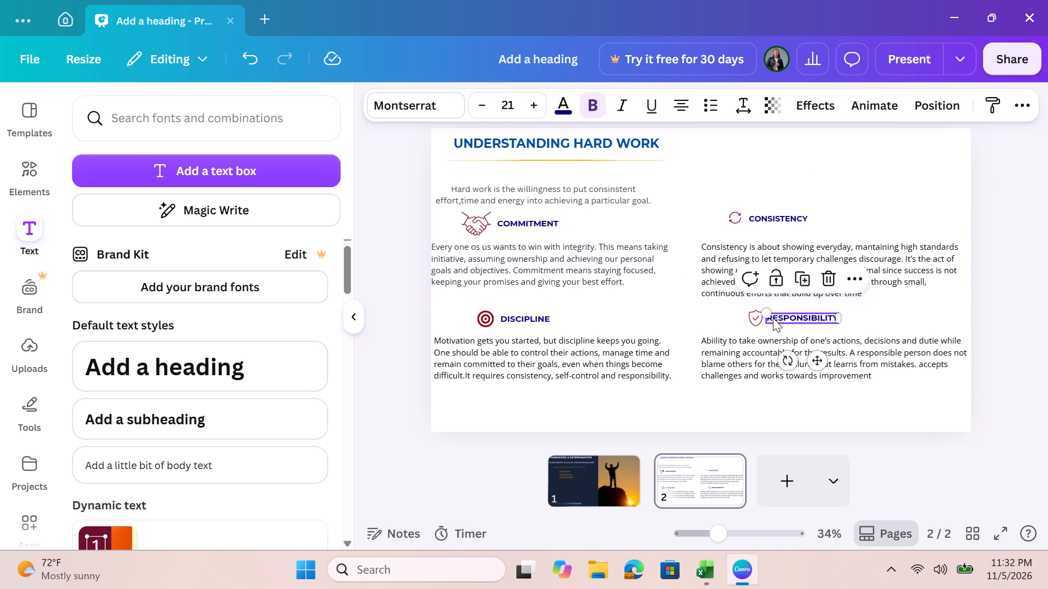
left_click(518, 320)
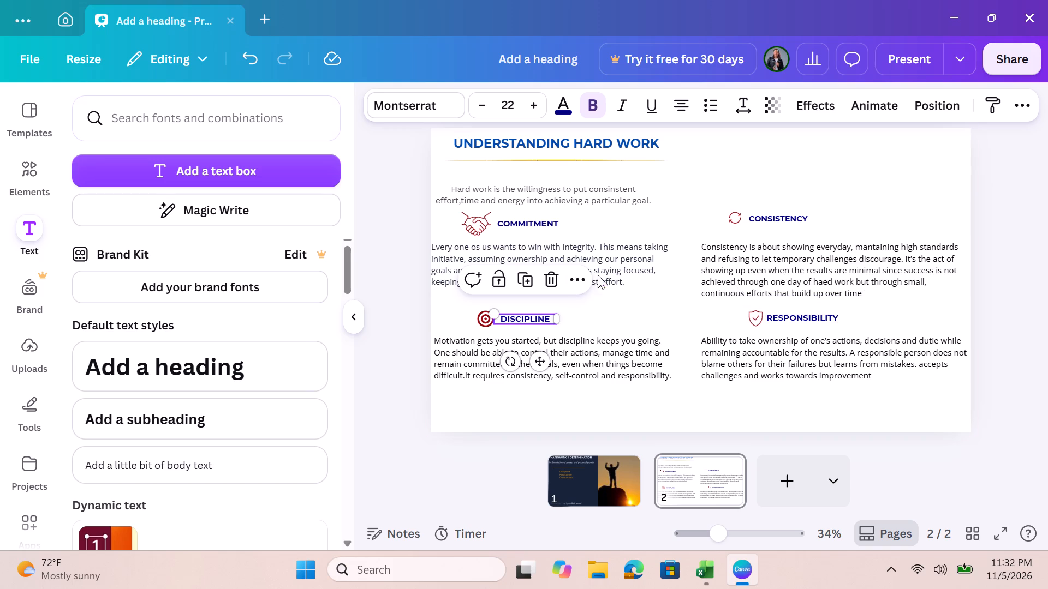
left_click(537, 219)
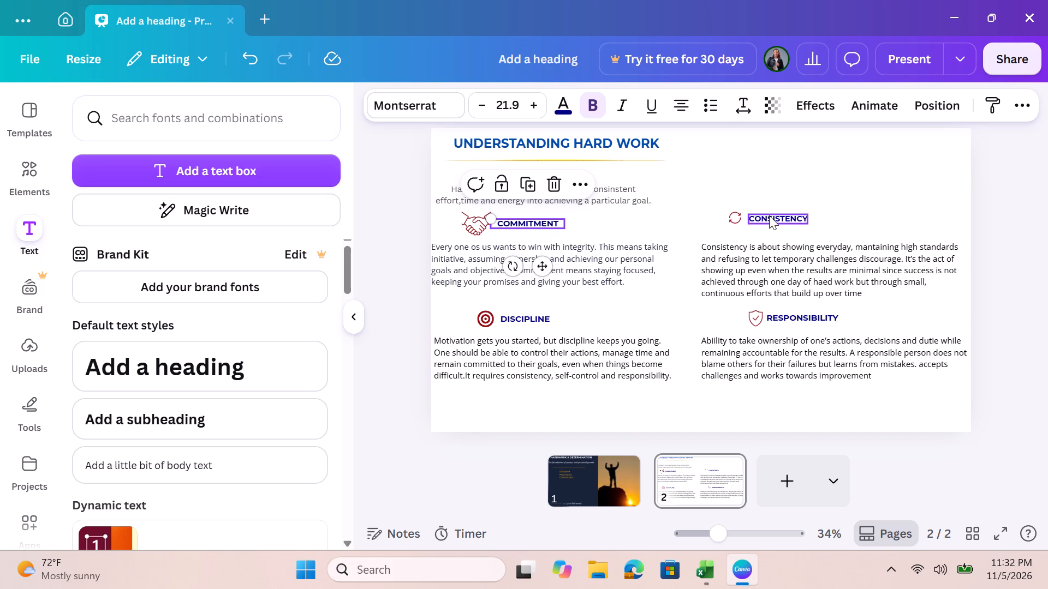
left_click(770, 215)
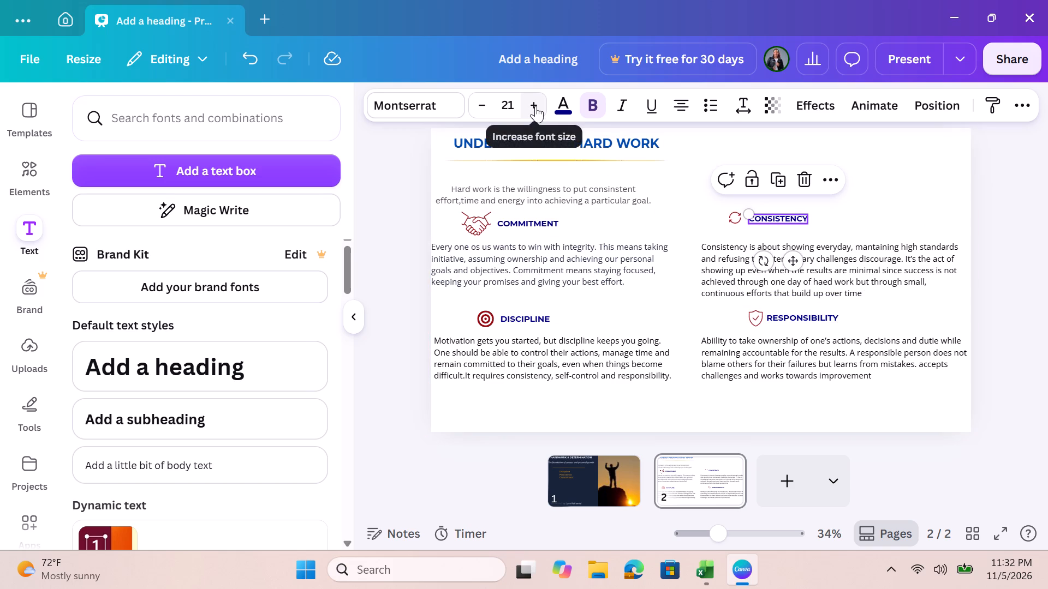
left_click(535, 106)
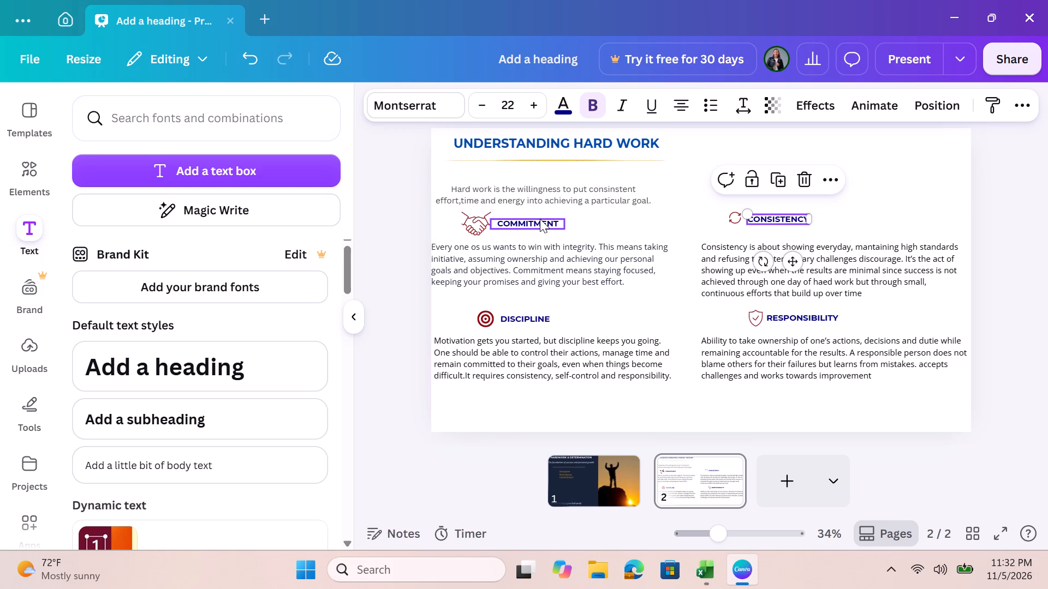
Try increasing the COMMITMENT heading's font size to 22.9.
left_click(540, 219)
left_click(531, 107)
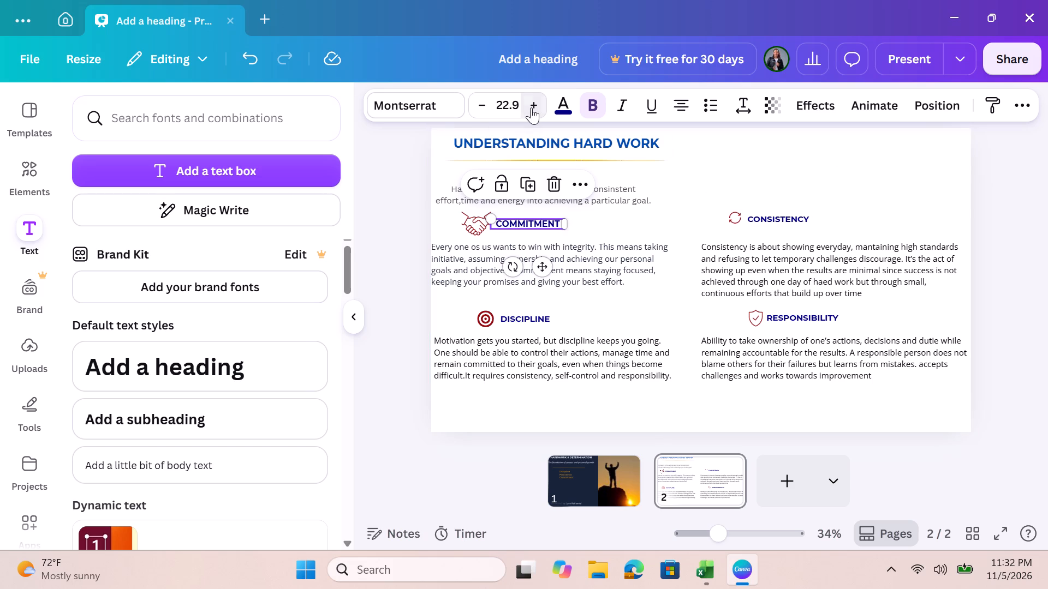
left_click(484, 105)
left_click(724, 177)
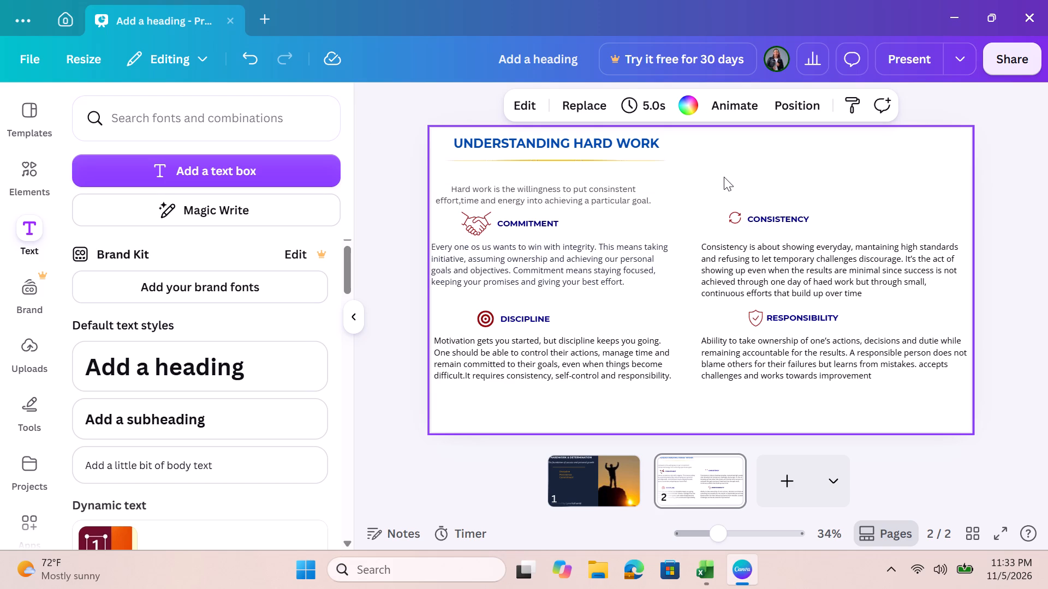
Check the presentation's save status.
left_click(333, 65)
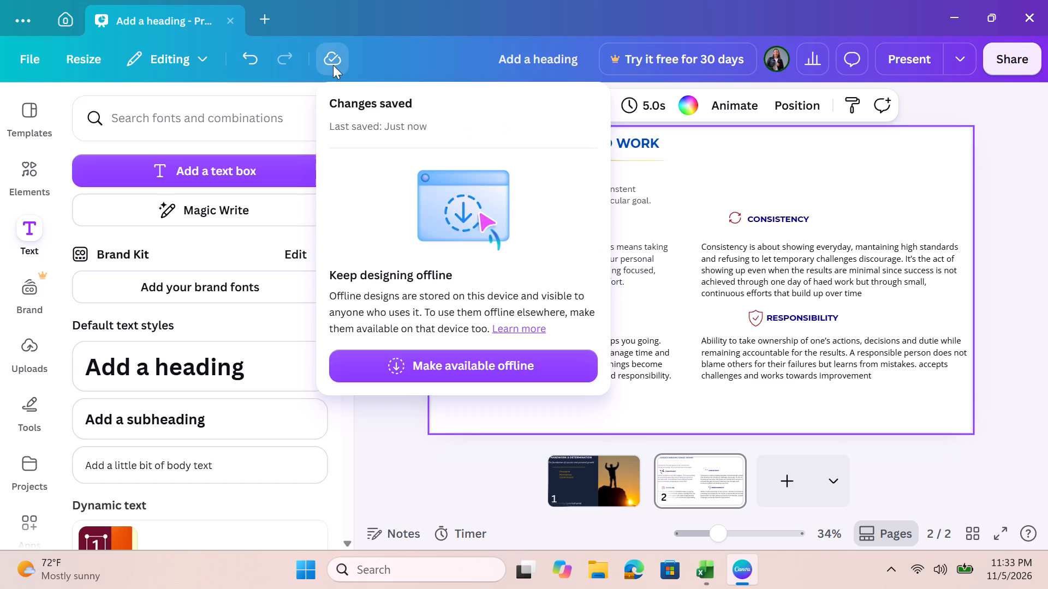
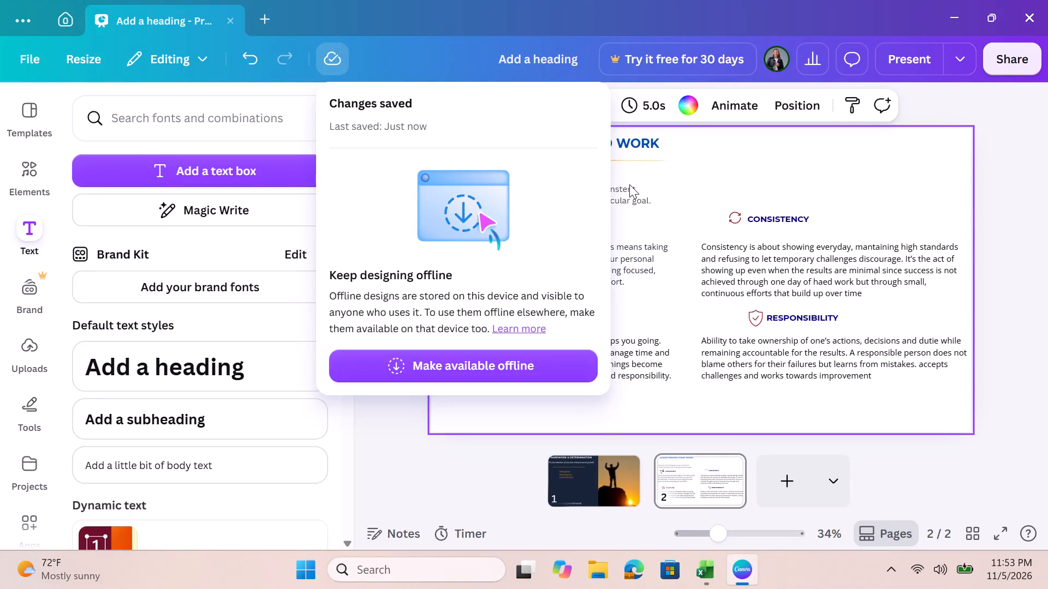
Close the save status details and return to the "Understanding Hard Work" slide.
left_click(716, 186)
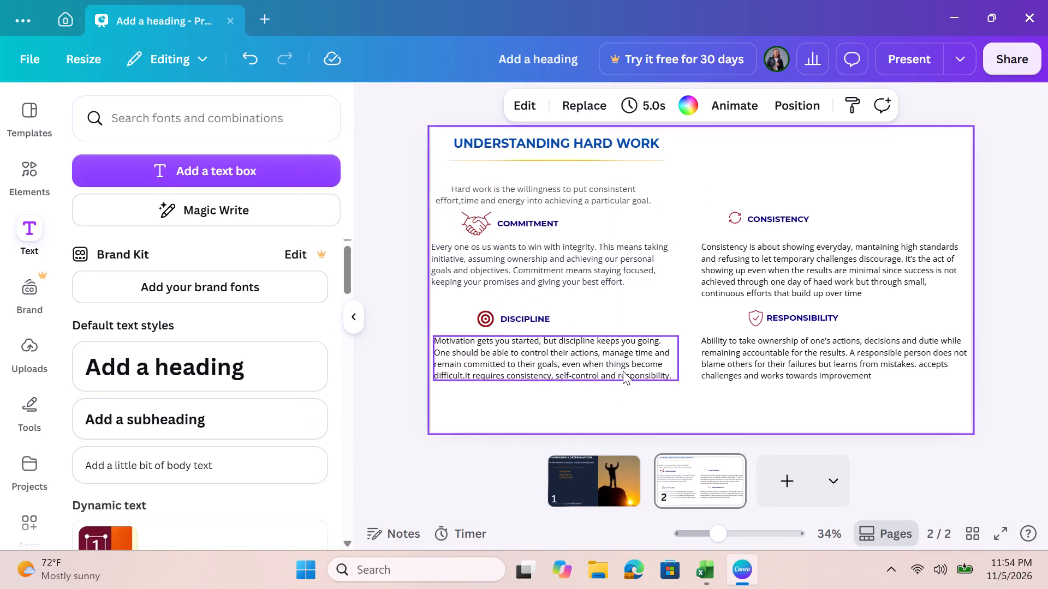
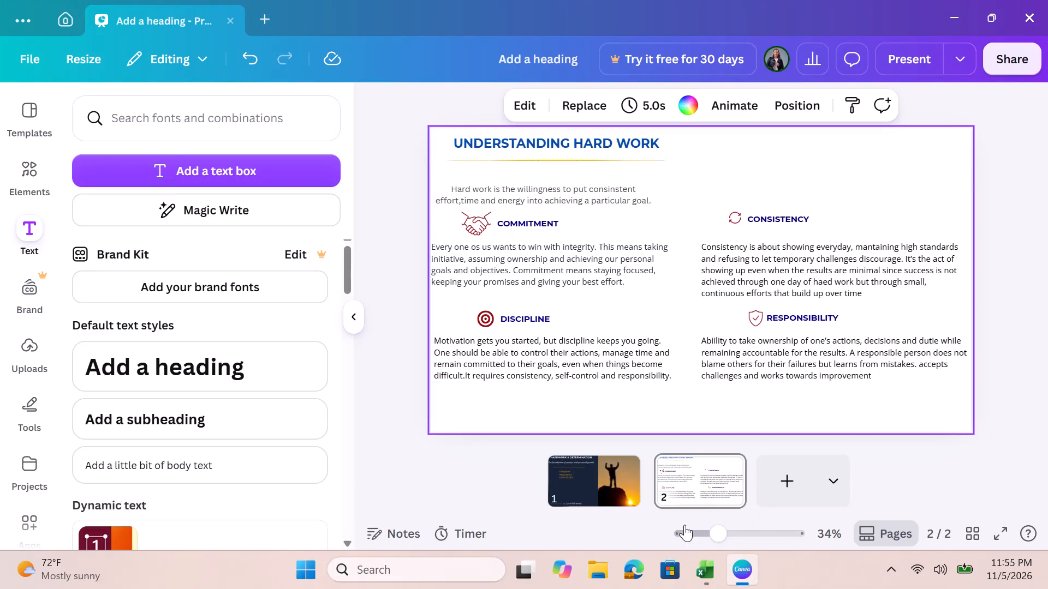
Add a new blank third slide after the "Understanding Hard Work" slide.
left_click(781, 497)
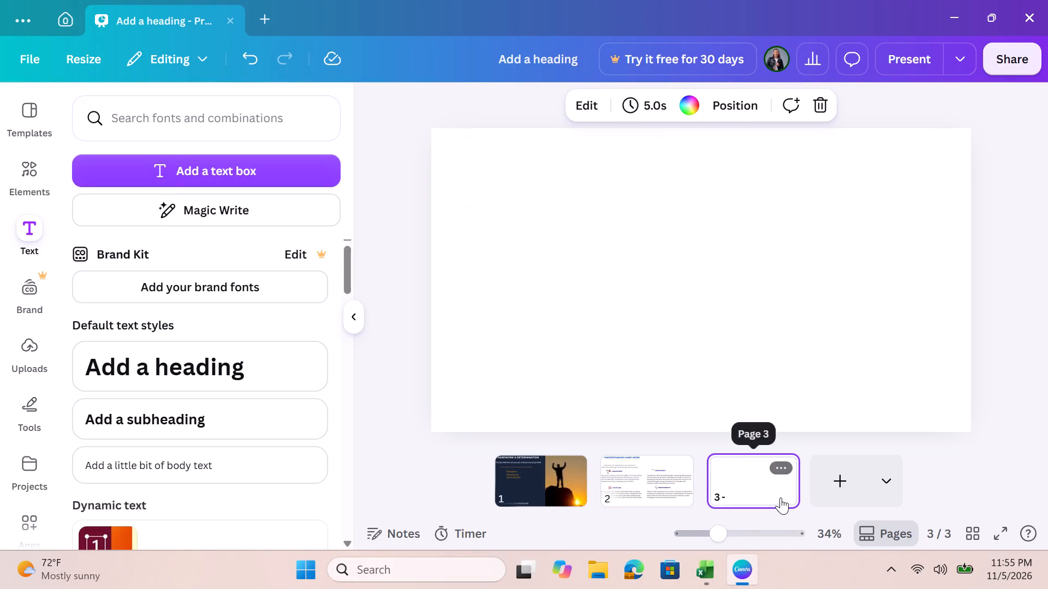
left_click(613, 269)
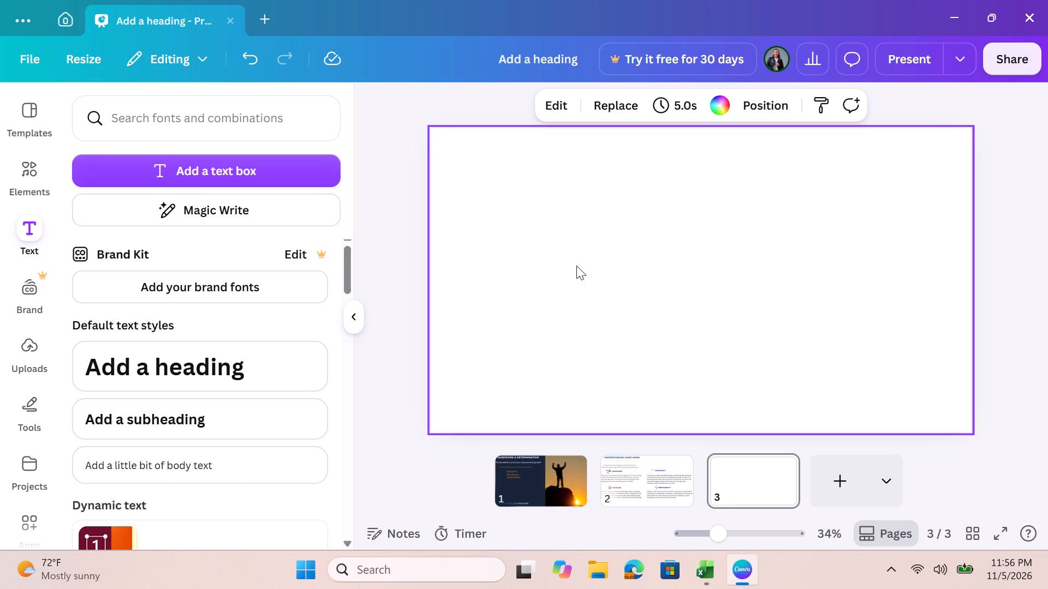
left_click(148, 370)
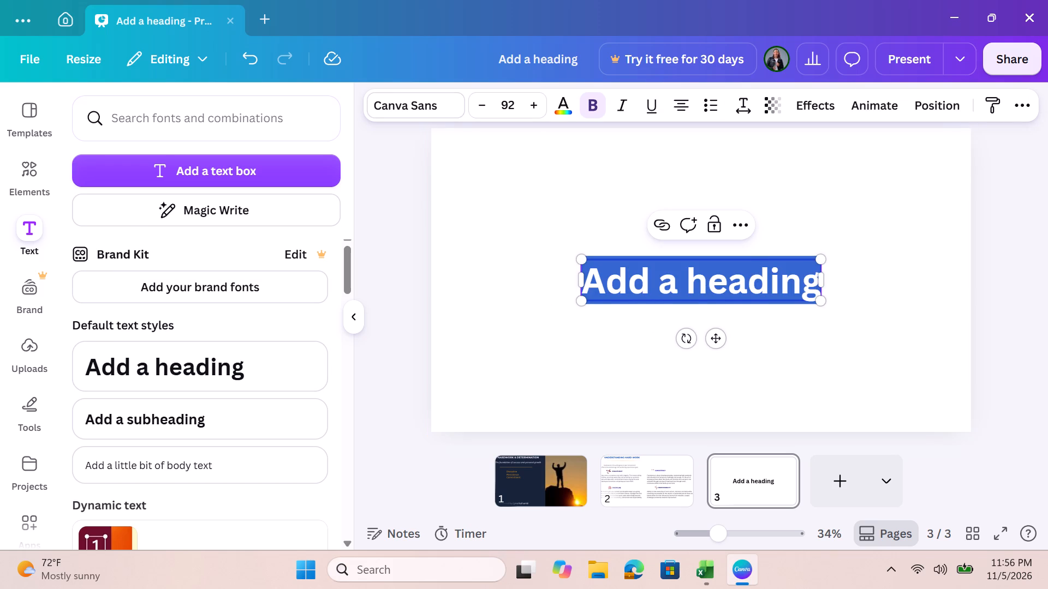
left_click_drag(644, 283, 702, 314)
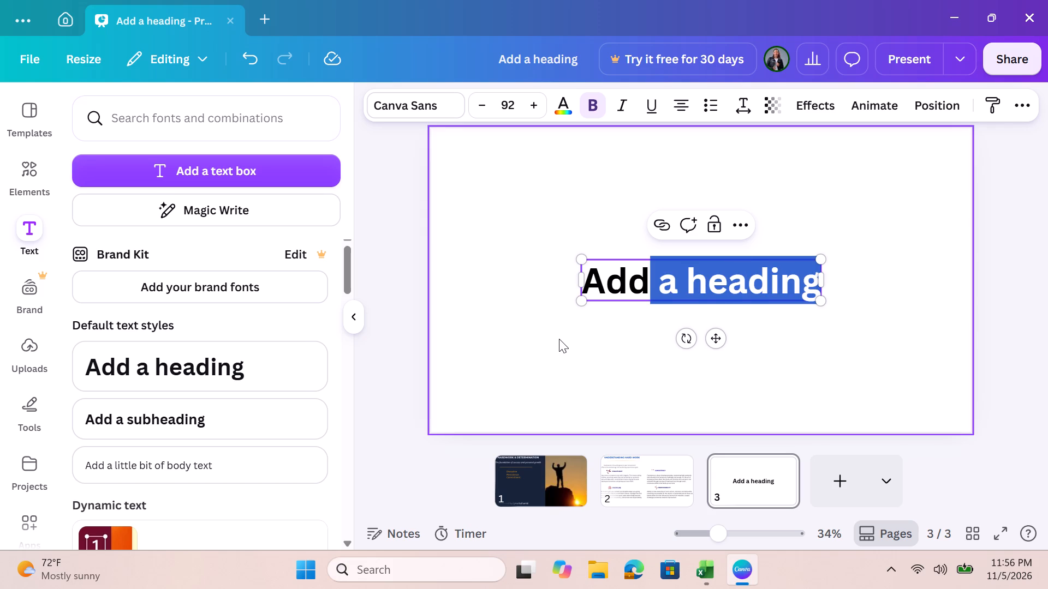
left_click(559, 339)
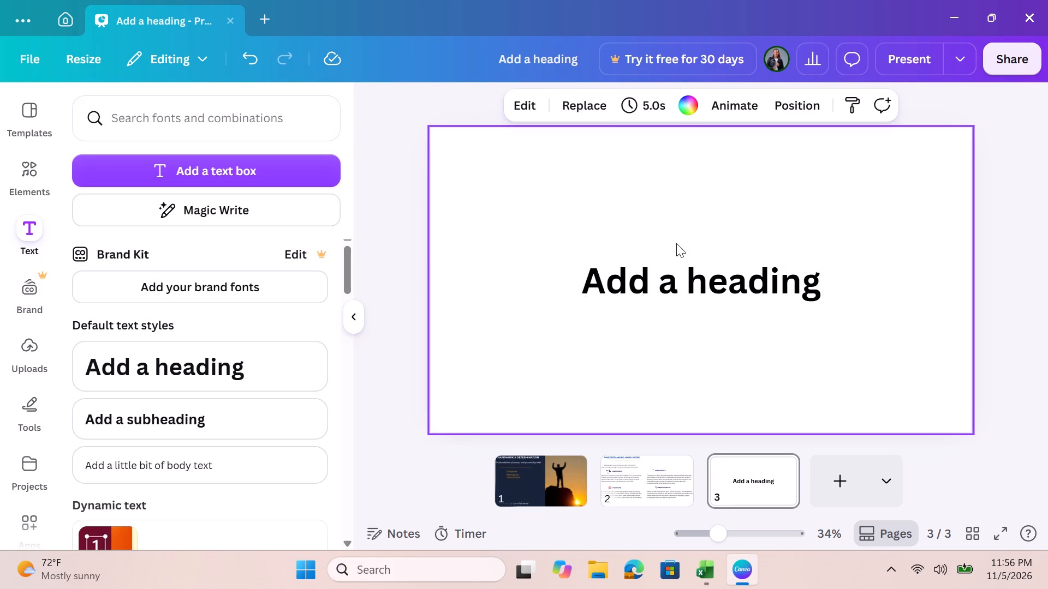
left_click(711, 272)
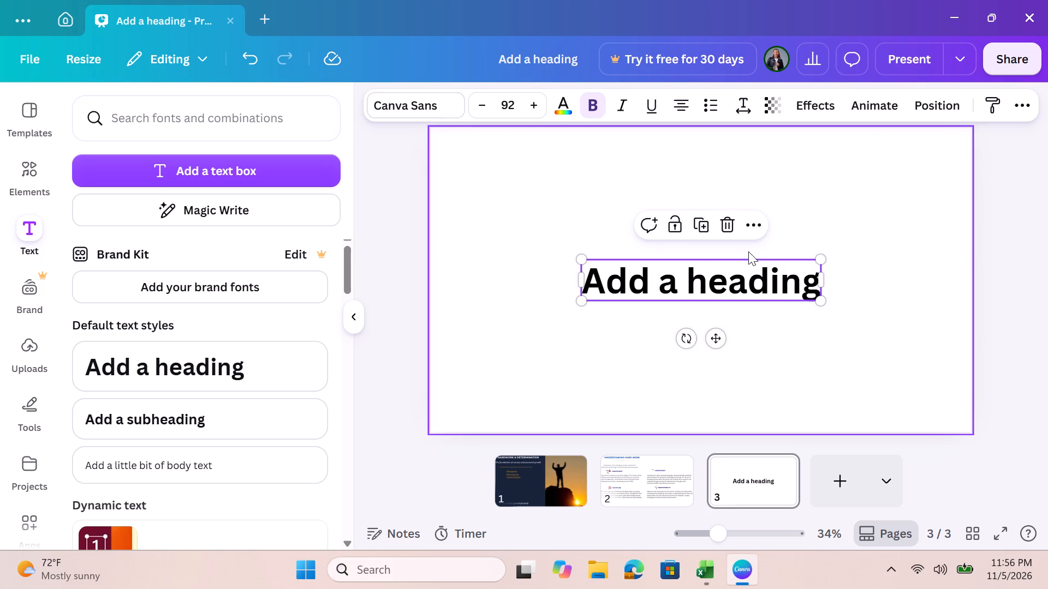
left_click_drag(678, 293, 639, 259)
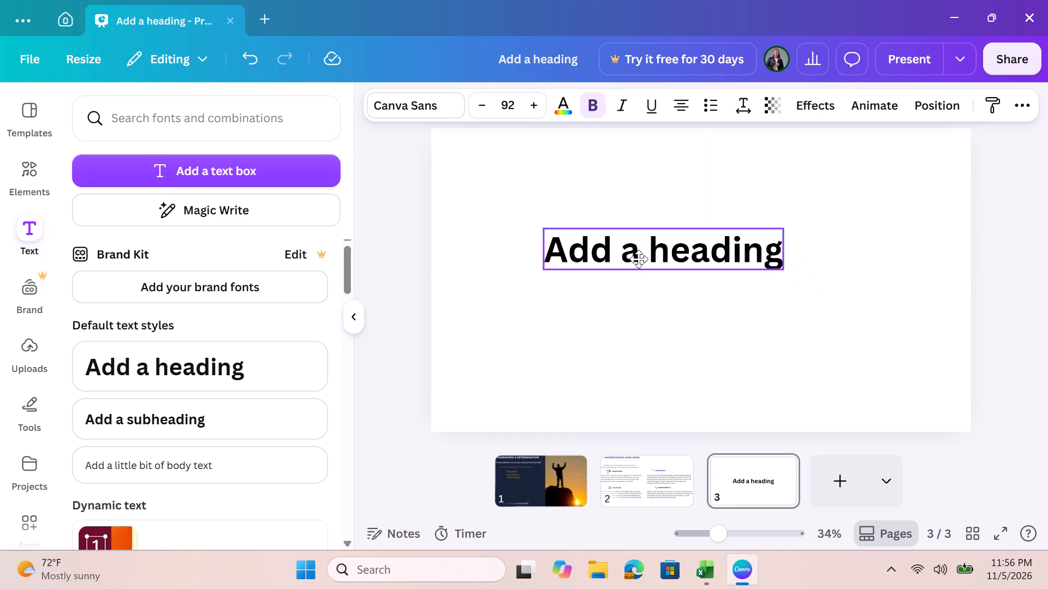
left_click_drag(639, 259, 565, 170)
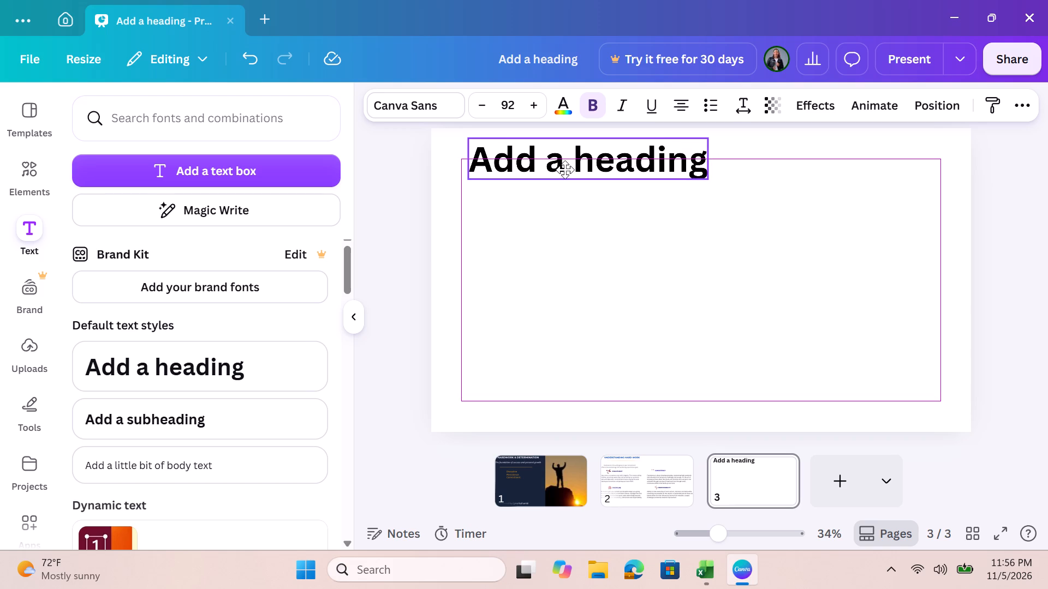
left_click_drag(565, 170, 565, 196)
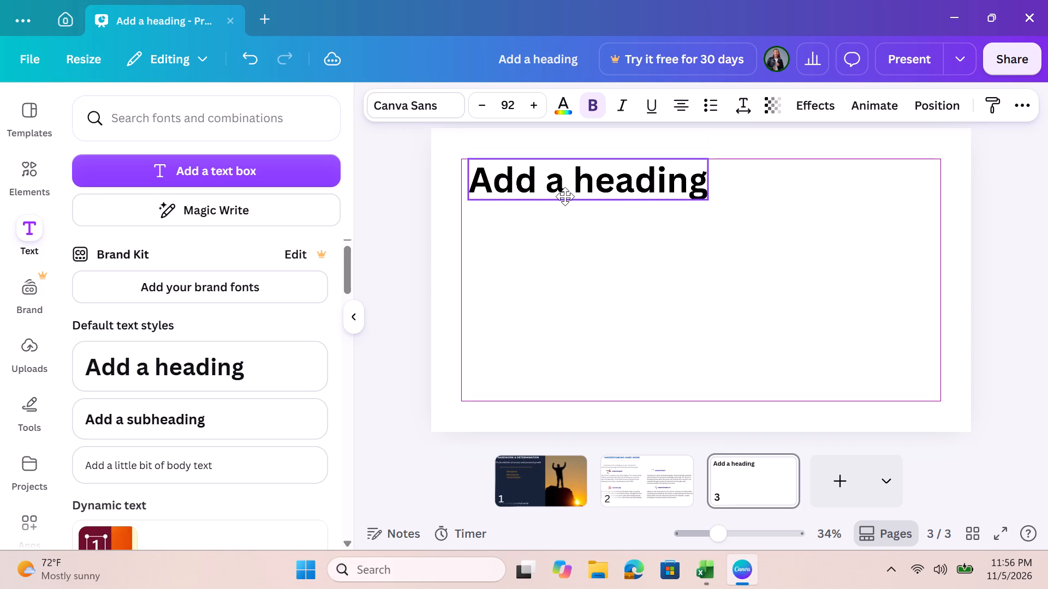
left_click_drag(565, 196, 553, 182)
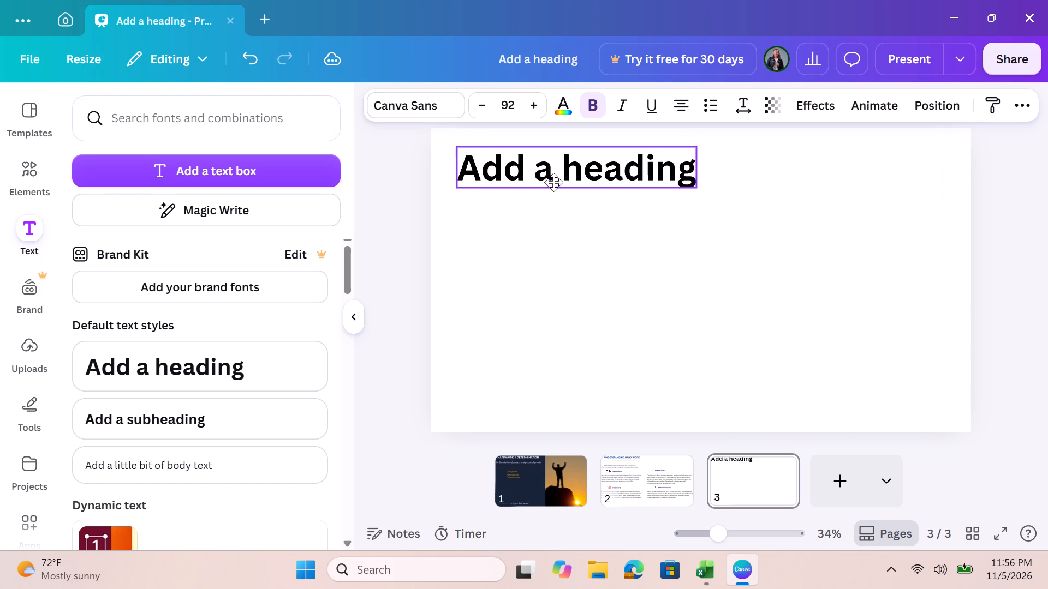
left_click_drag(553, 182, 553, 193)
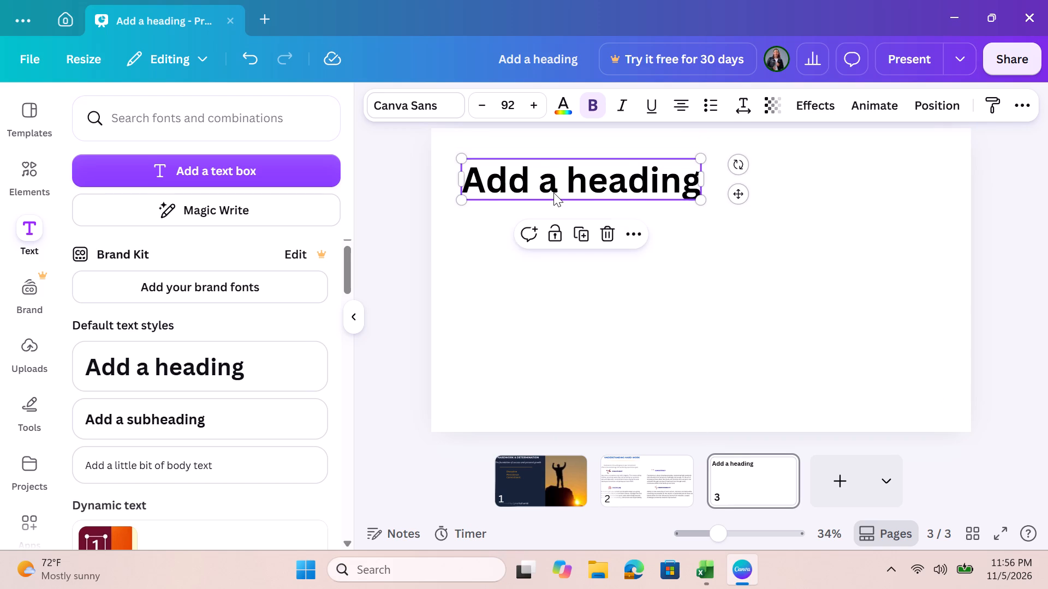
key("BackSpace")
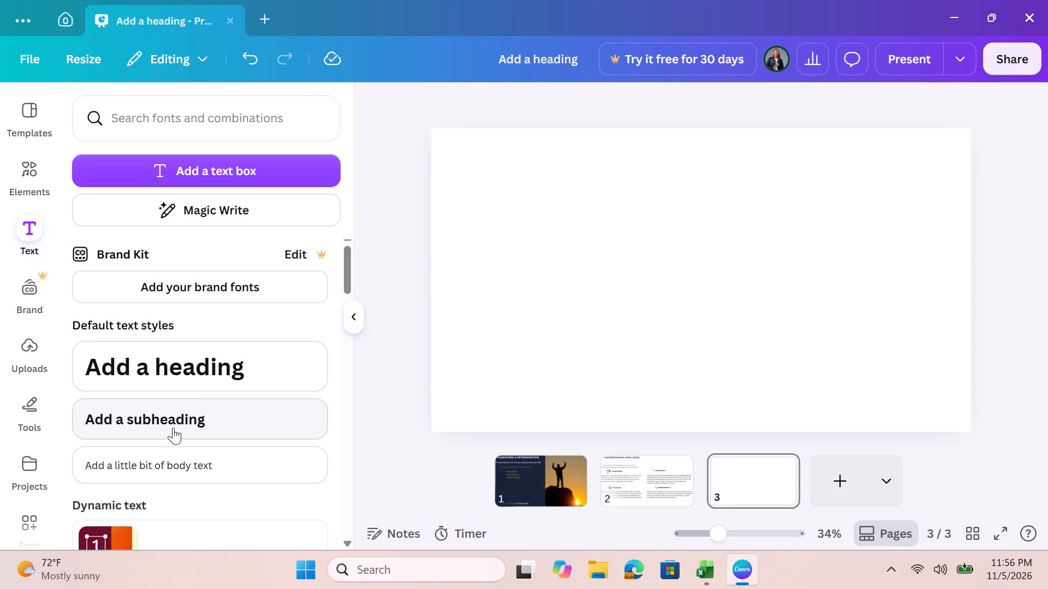
Add a default heading to the blank third slide and place it near the slide's upper-left area, against the top margin.
left_click(211, 369)
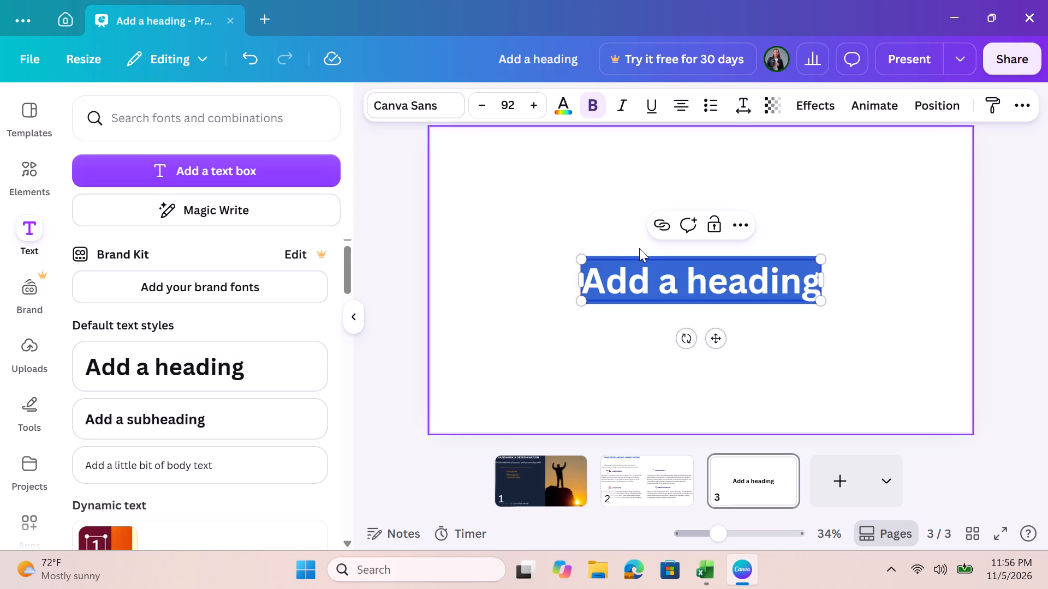
left_click_drag(653, 257, 585, 145)
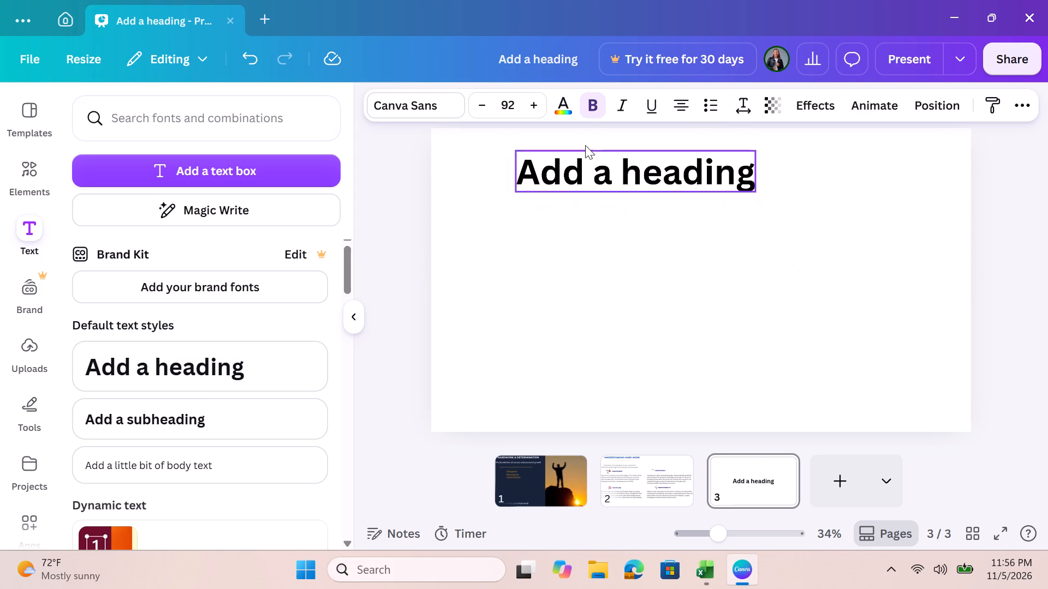
left_click_drag(585, 145, 559, 159)
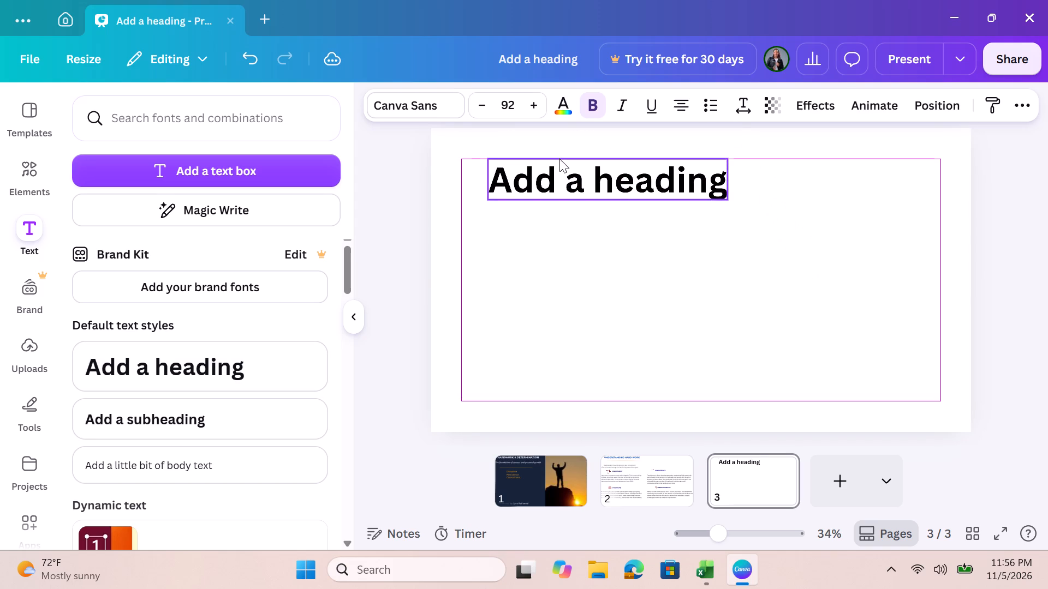
left_click_drag(559, 159, 559, 158)
Replace the heading's placeholder text with "UNDERSTANDING DETERMINATION".
double_click(585, 176)
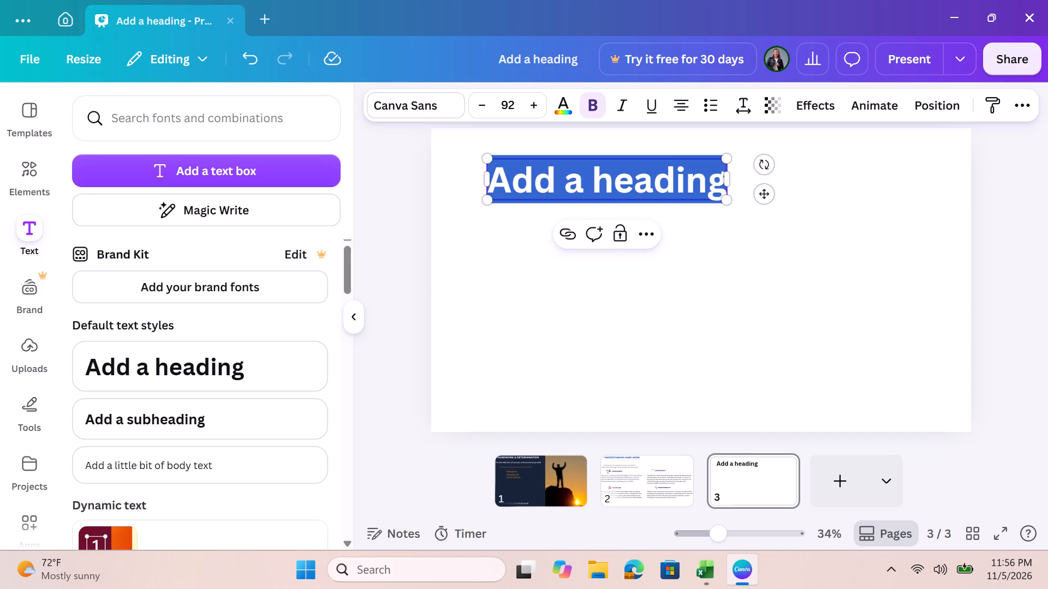
key("BackSpace")
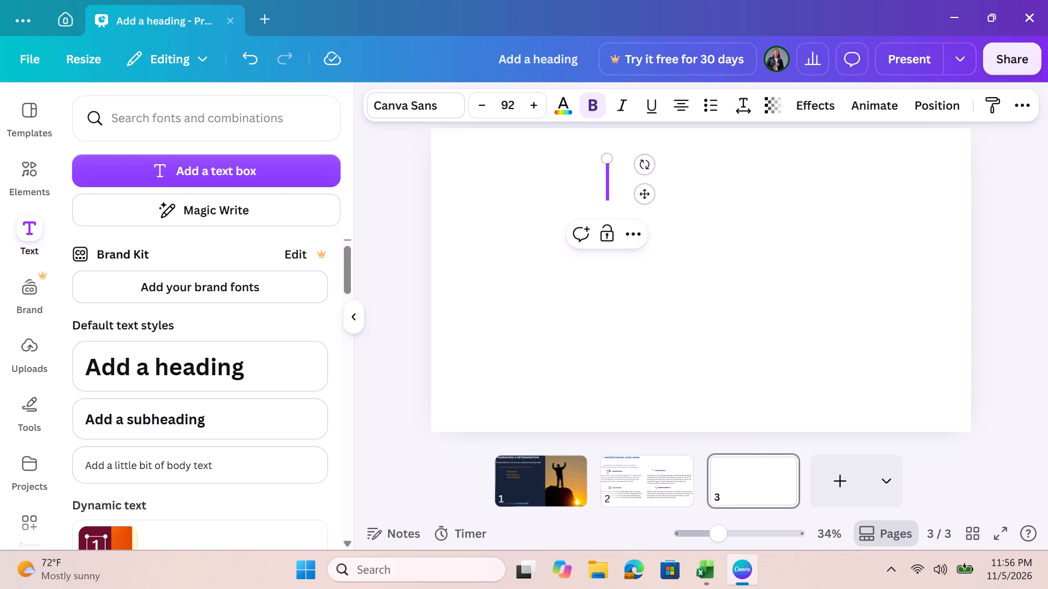
type("UNDERS")
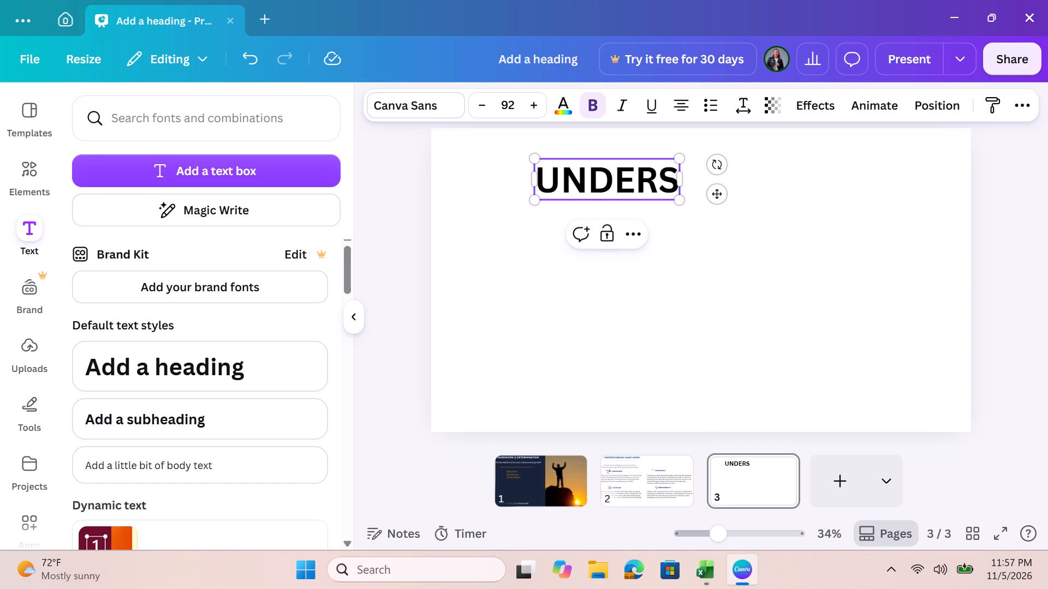
type("TANDING")
key("space")
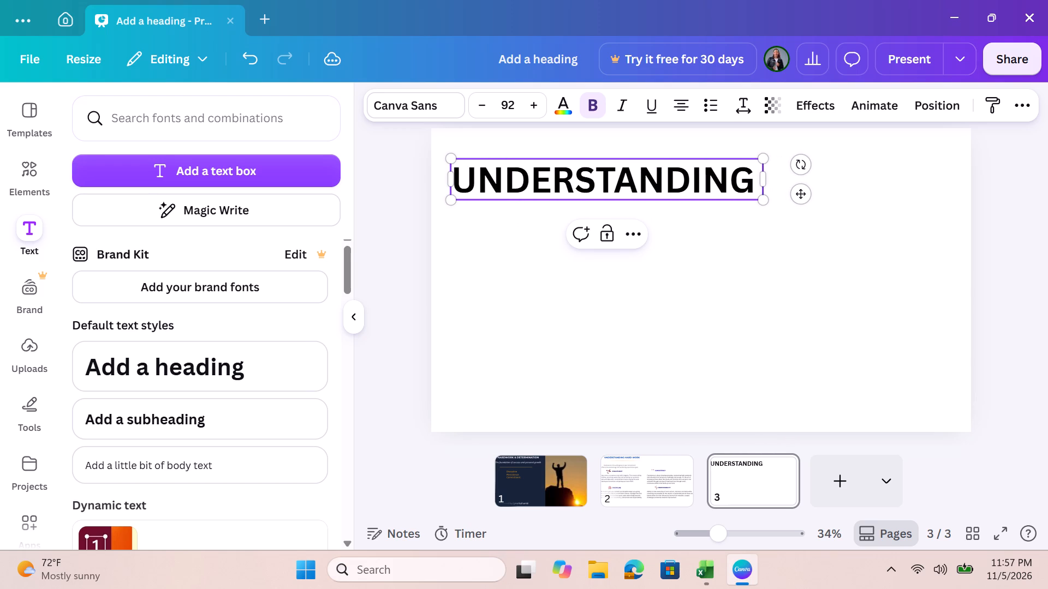
type("DETERMINATION")
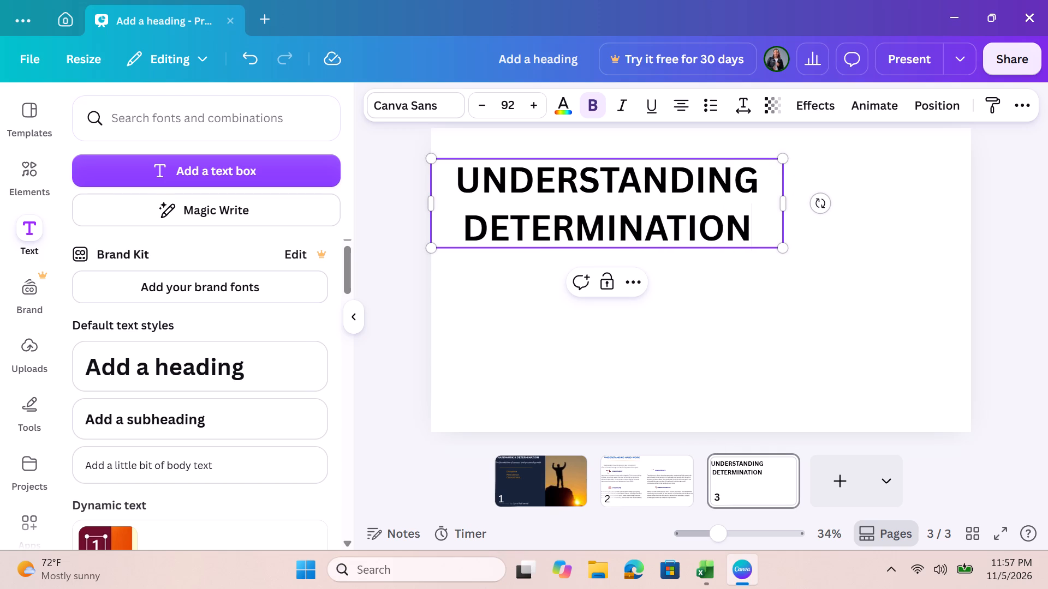
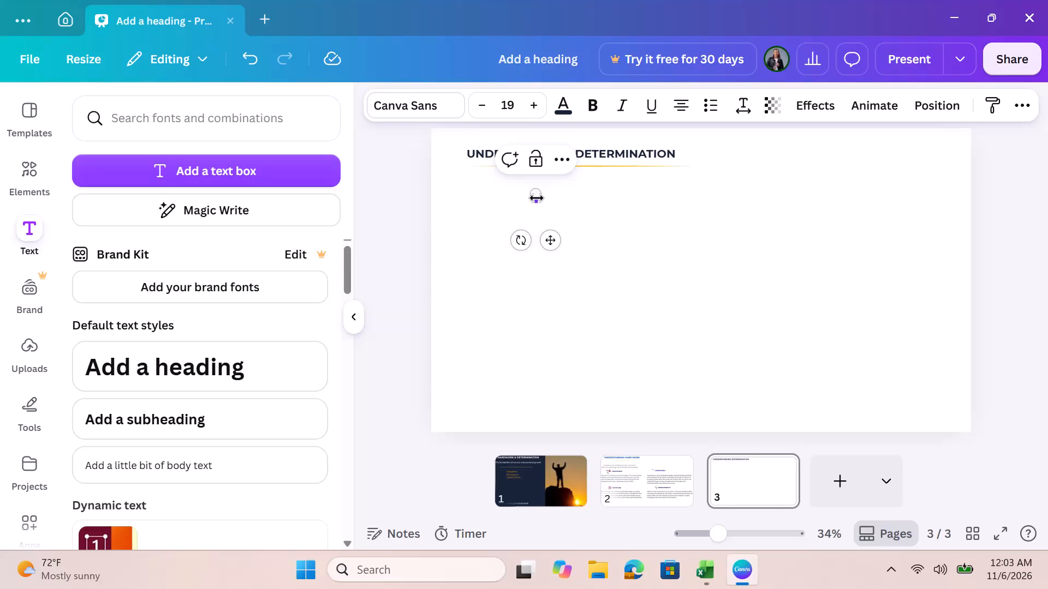
Write "Determination is the strong desire to keep pursuing a goal despite obstacles, setbacks and difficulties." in the empty text box below the heading.
key("d")
type("eter")
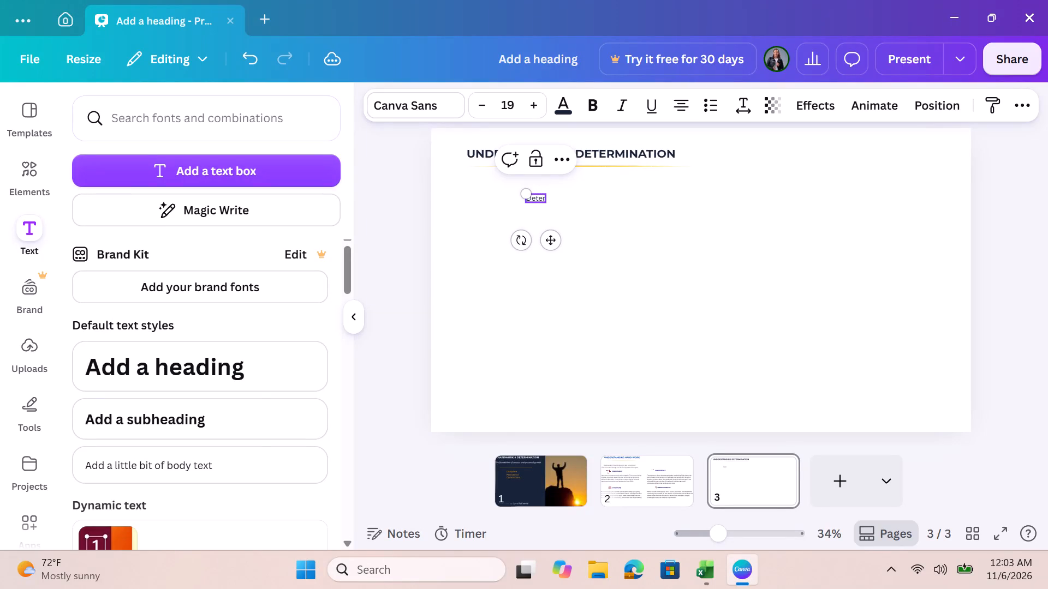
type("mination")
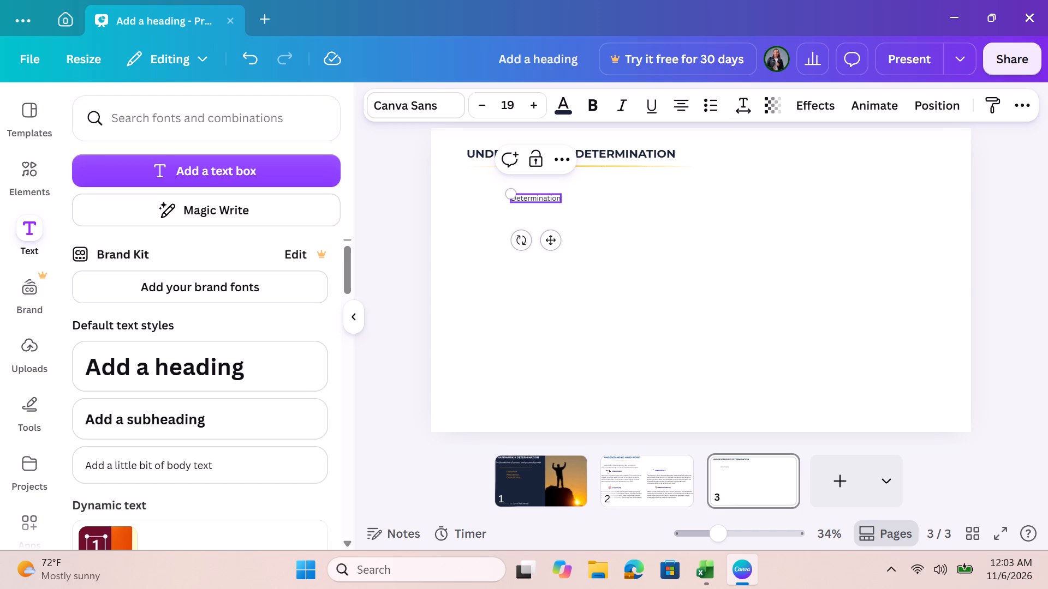
key("space")
type("is the strong desire")
key("space")
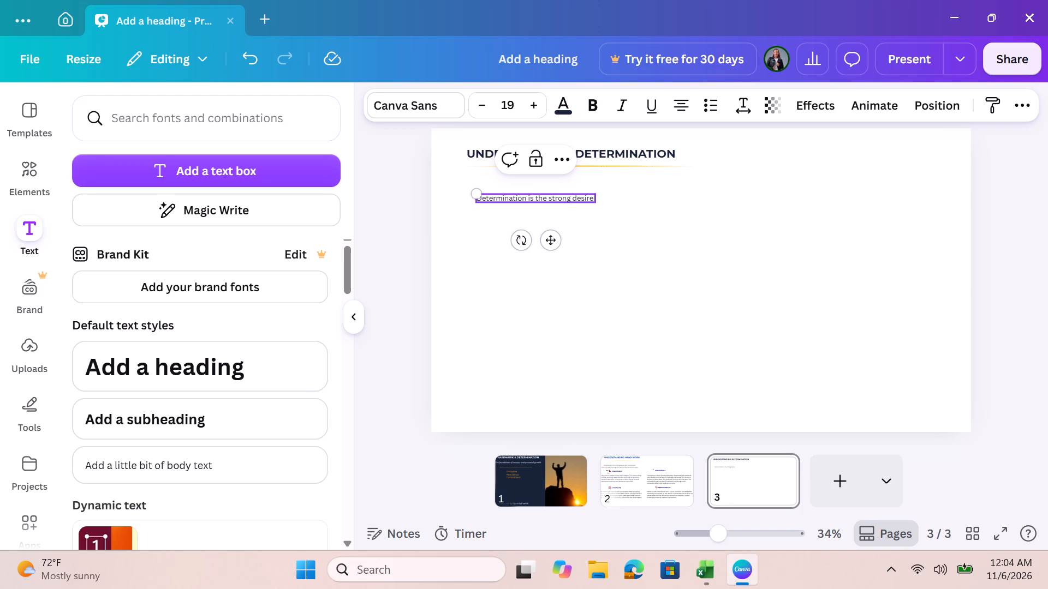
type("to keep pursuing a goal")
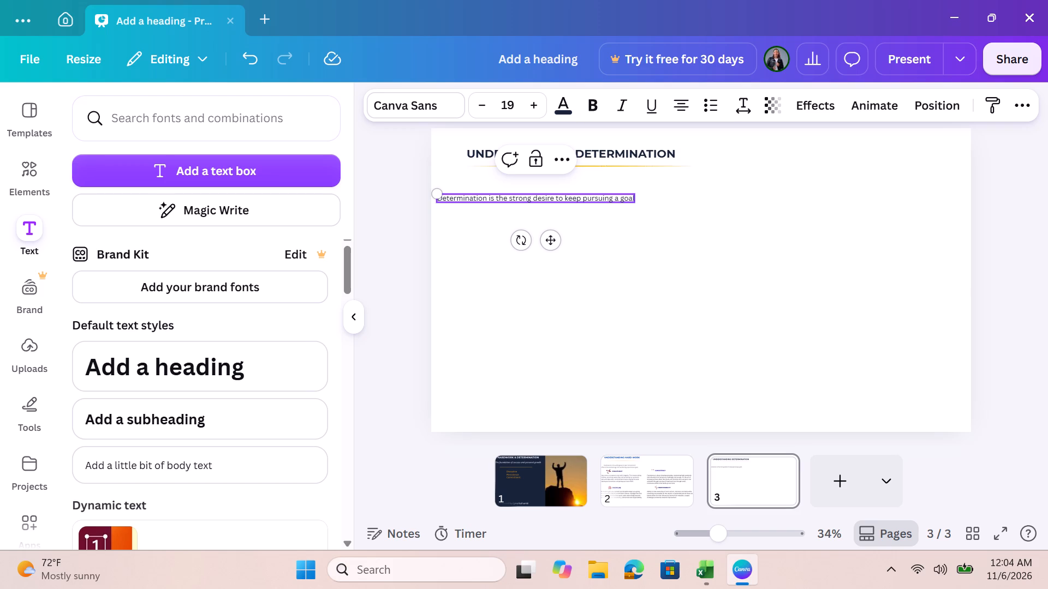
key("space")
type("despite obstac")
type("les")
key("space")
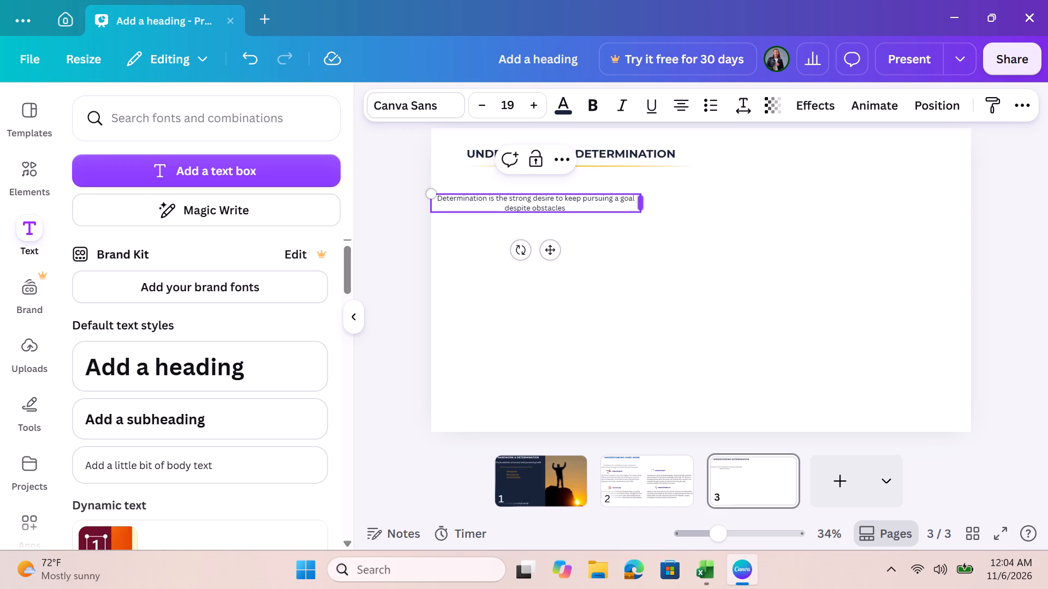
key("BackSpace")
type(", setbacks and")
key("space")
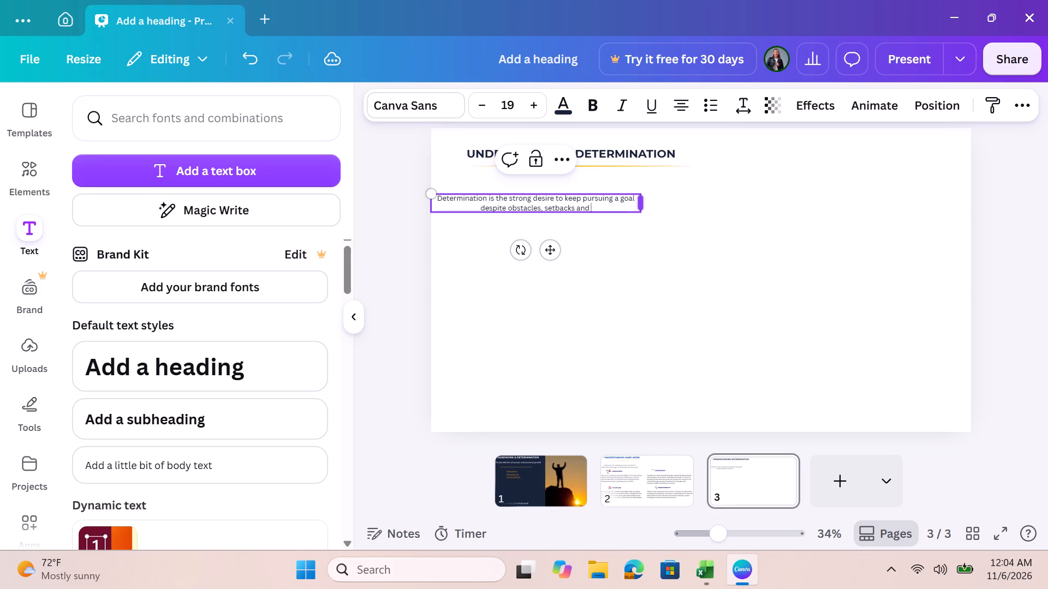
type("did")
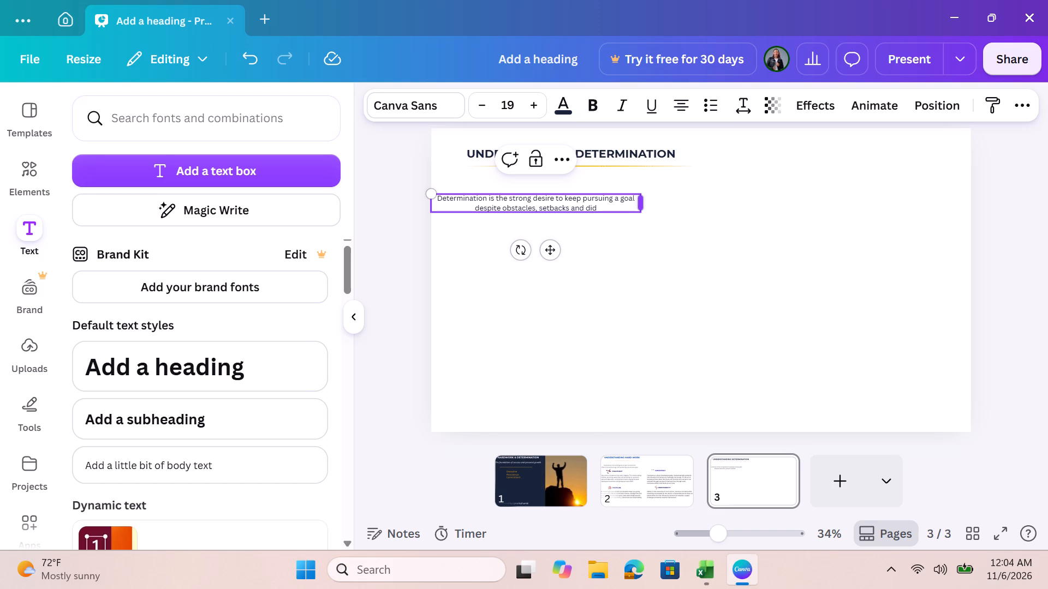
key("BackSpace")
type("fficul")
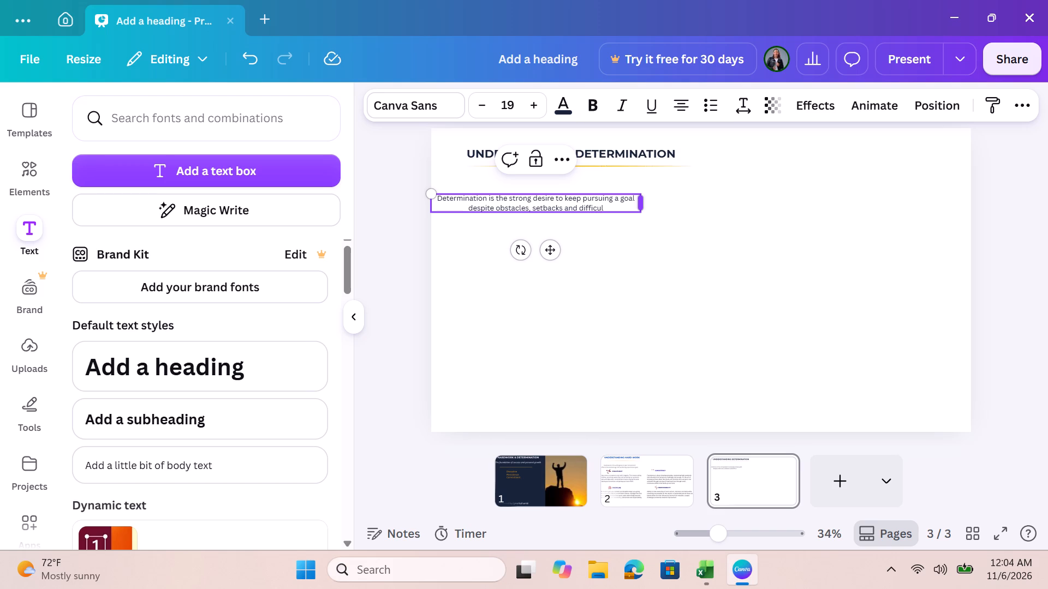
type("ties")
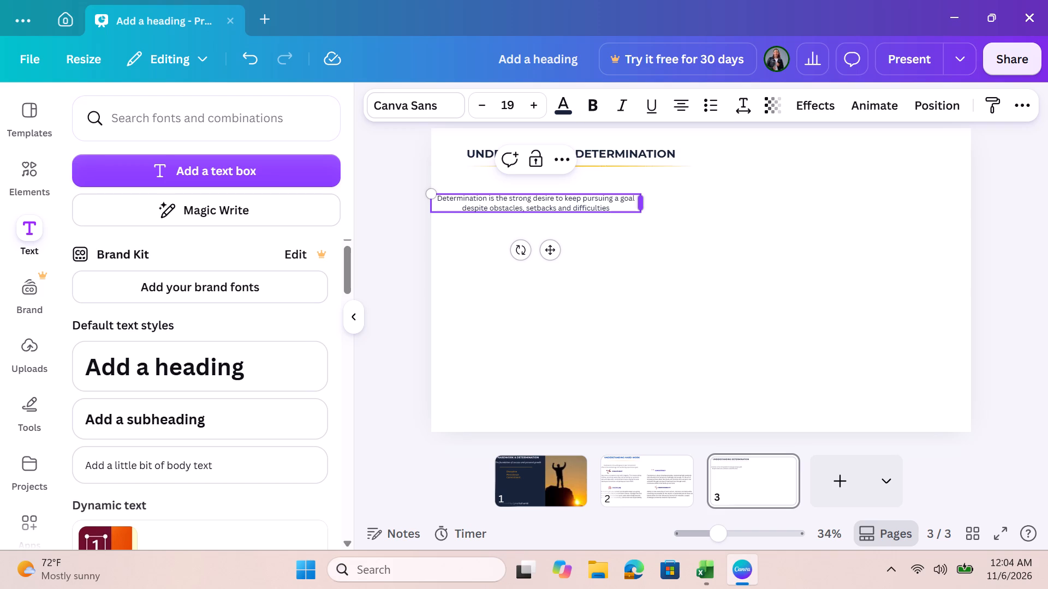
key("period")
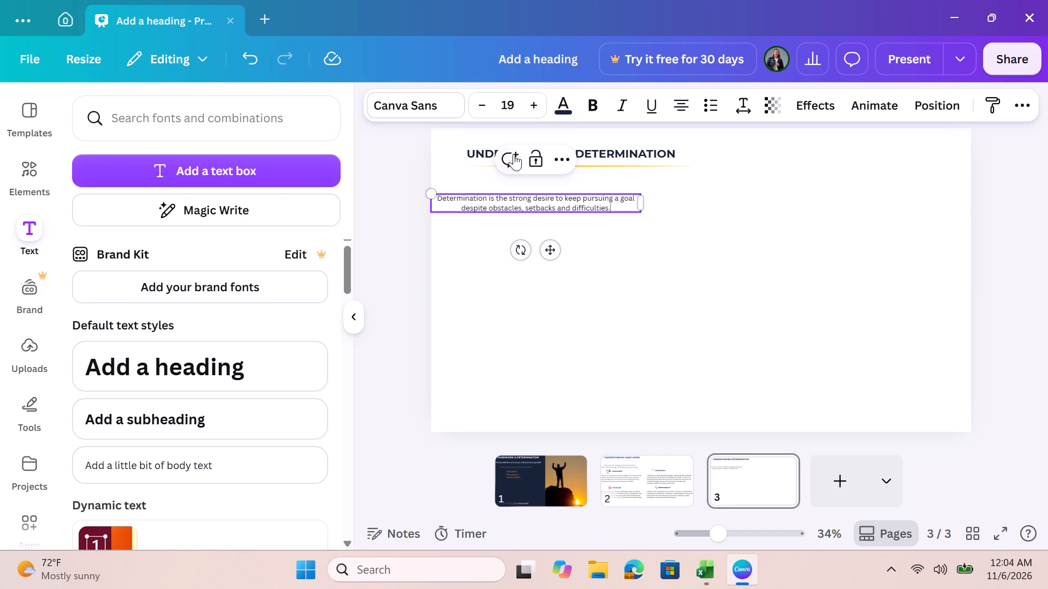
Change the font of the whole determination sentence to Open Sans.
triple_click(529, 203)
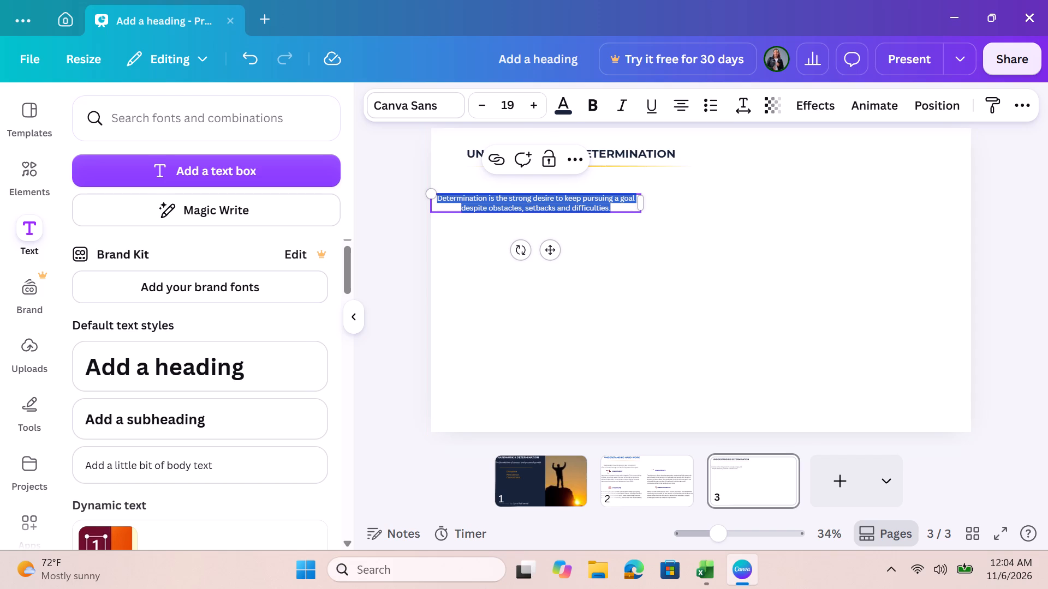
left_click(415, 104)
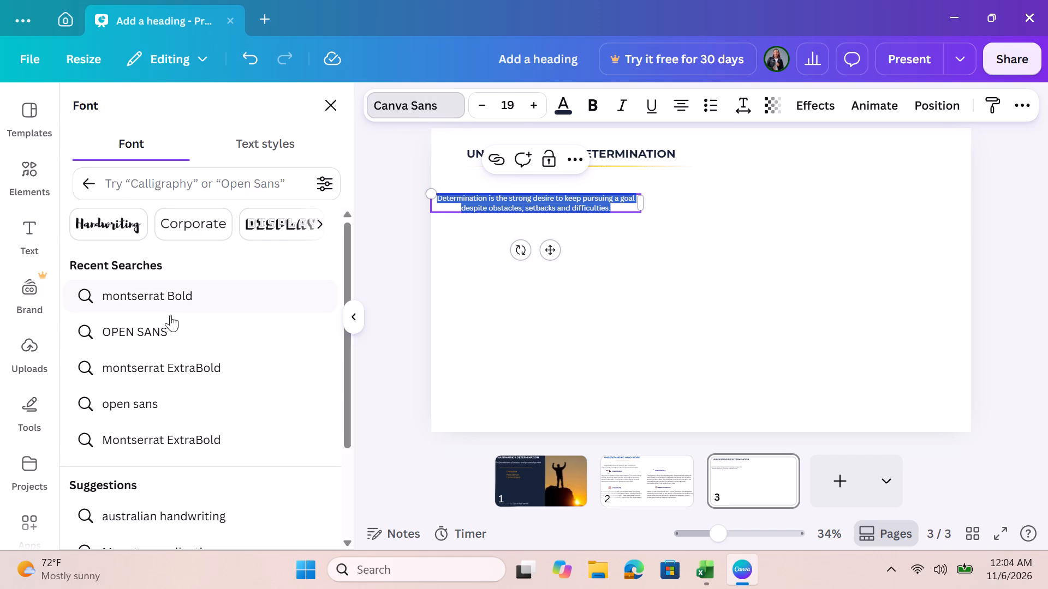
left_click(159, 327)
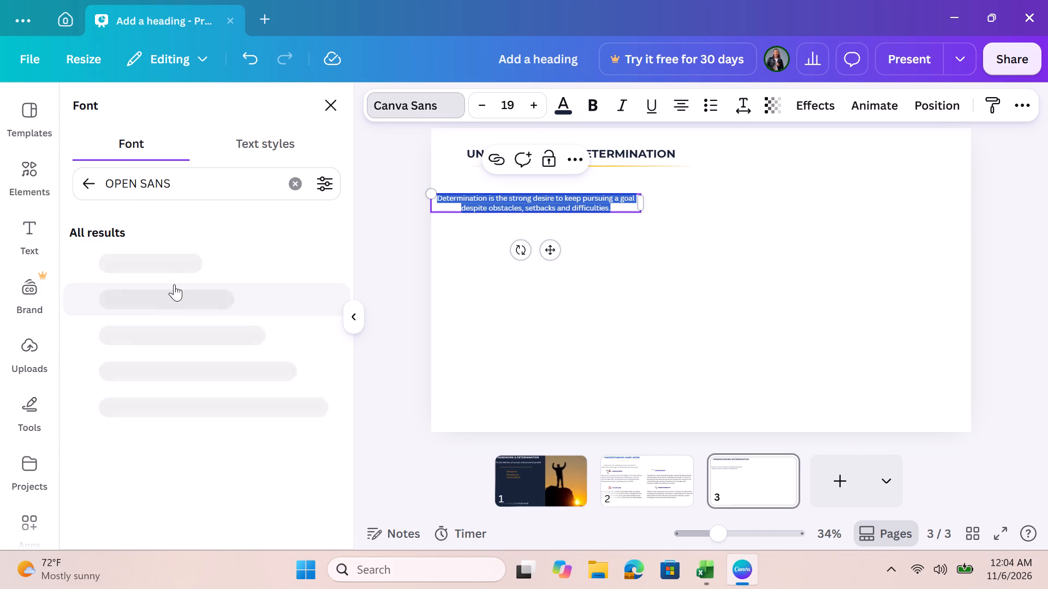
left_click(176, 273)
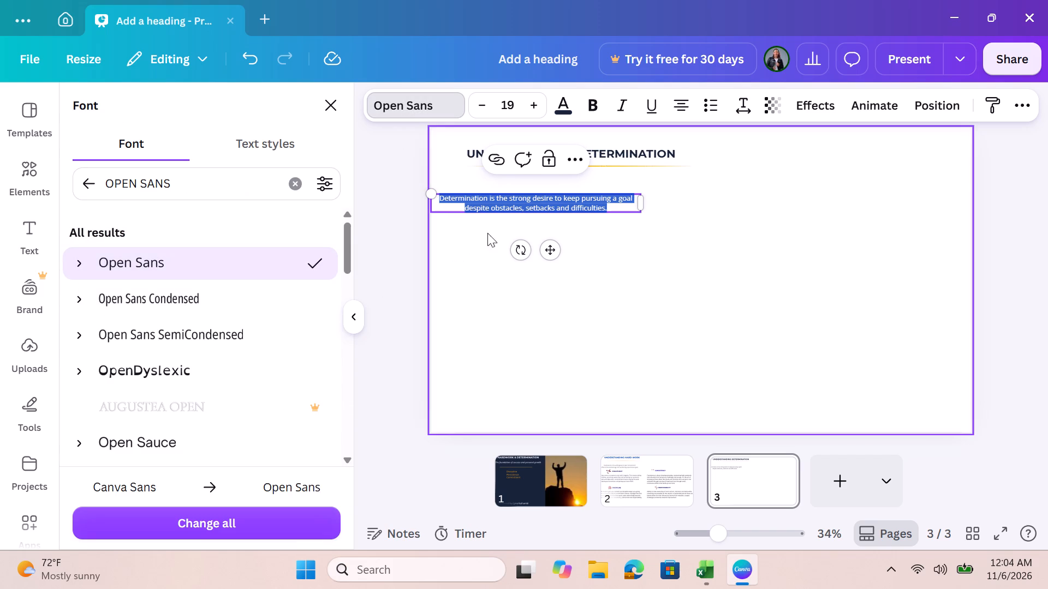
Set the text colour of the whole determination sentence to #444444.
left_click(569, 99)
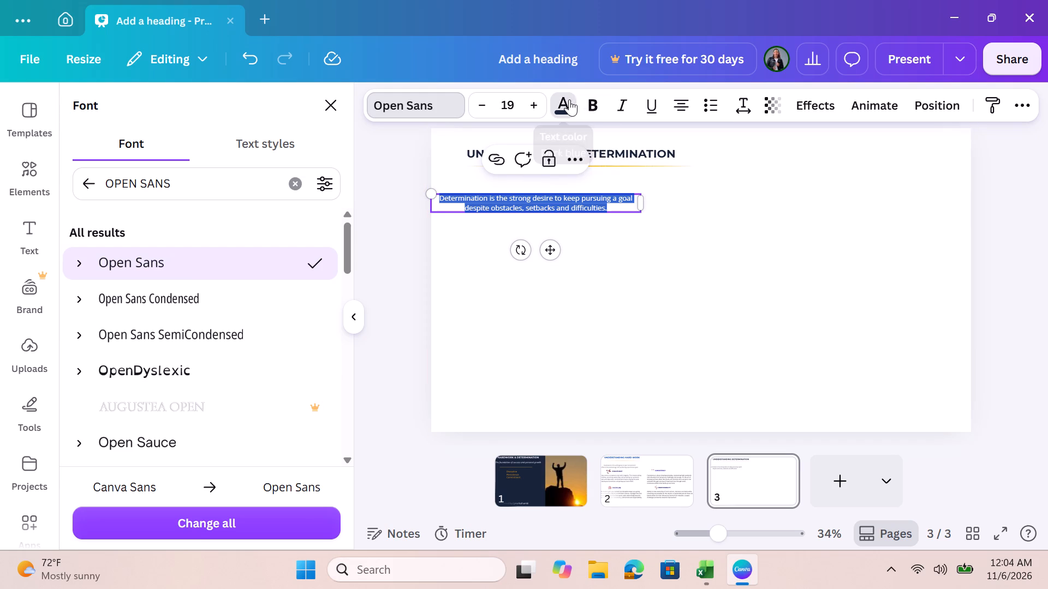
left_click(318, 141)
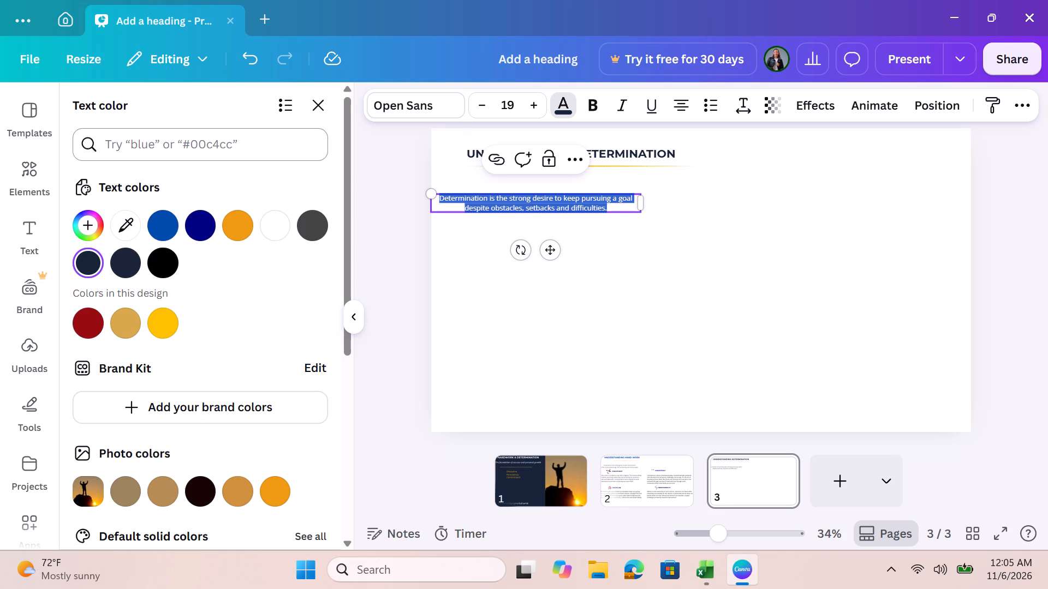
left_click(153, 149)
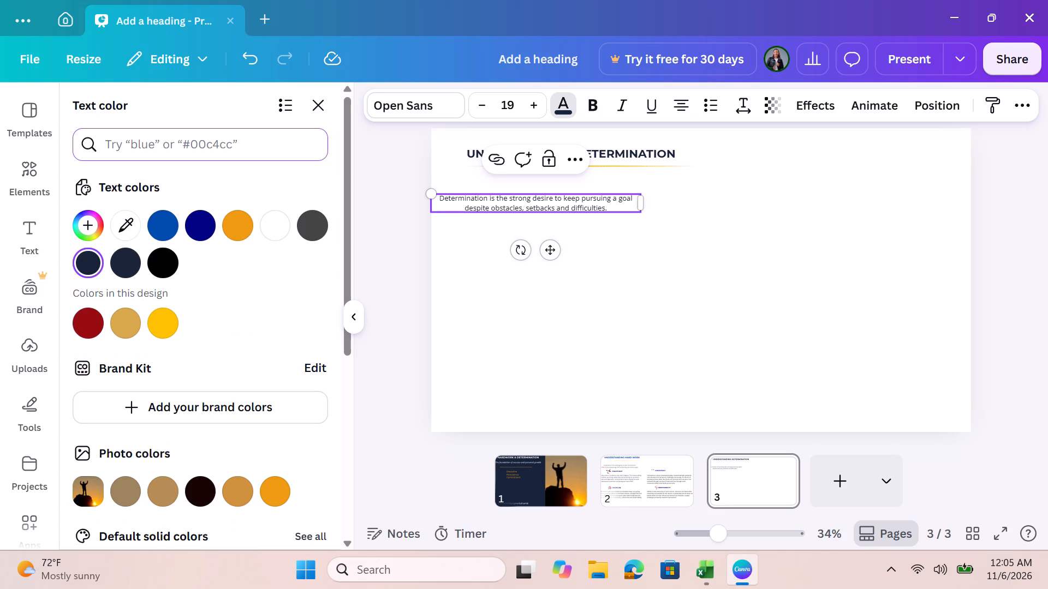
key("shift+numbersign")
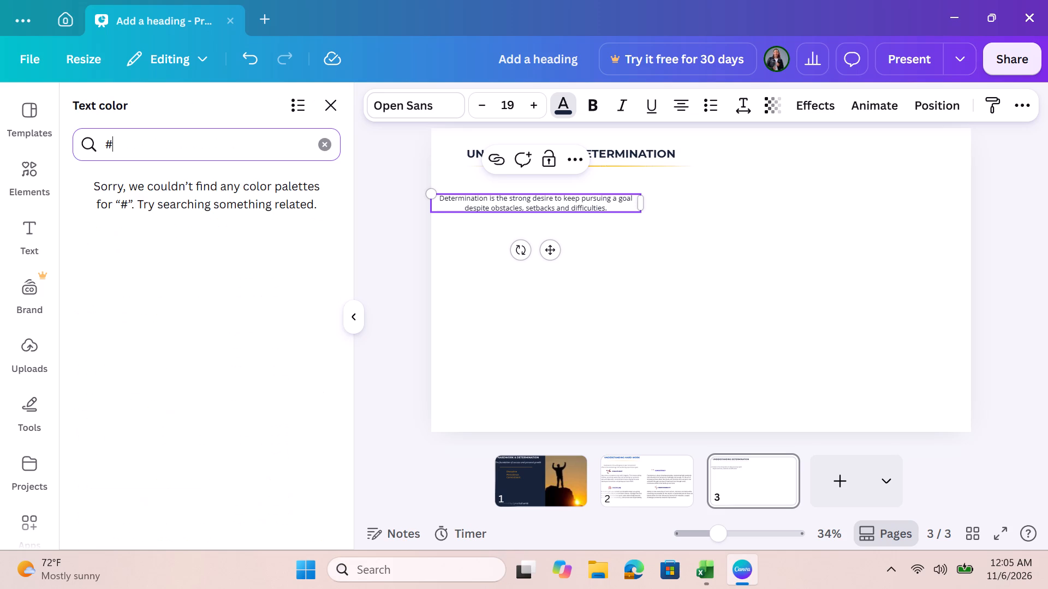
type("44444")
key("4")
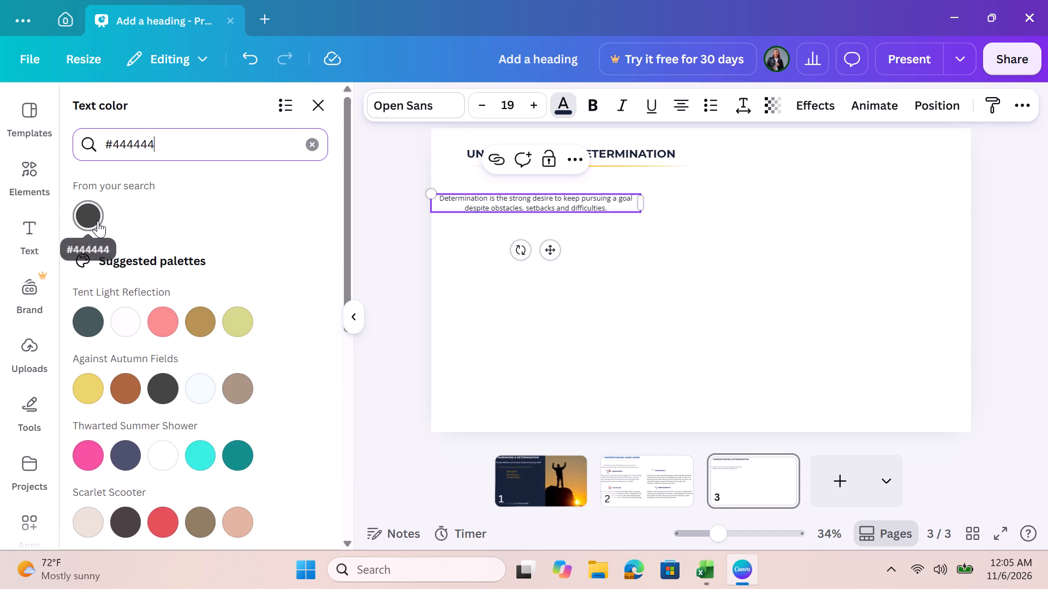
left_click(98, 221)
left_click(477, 204)
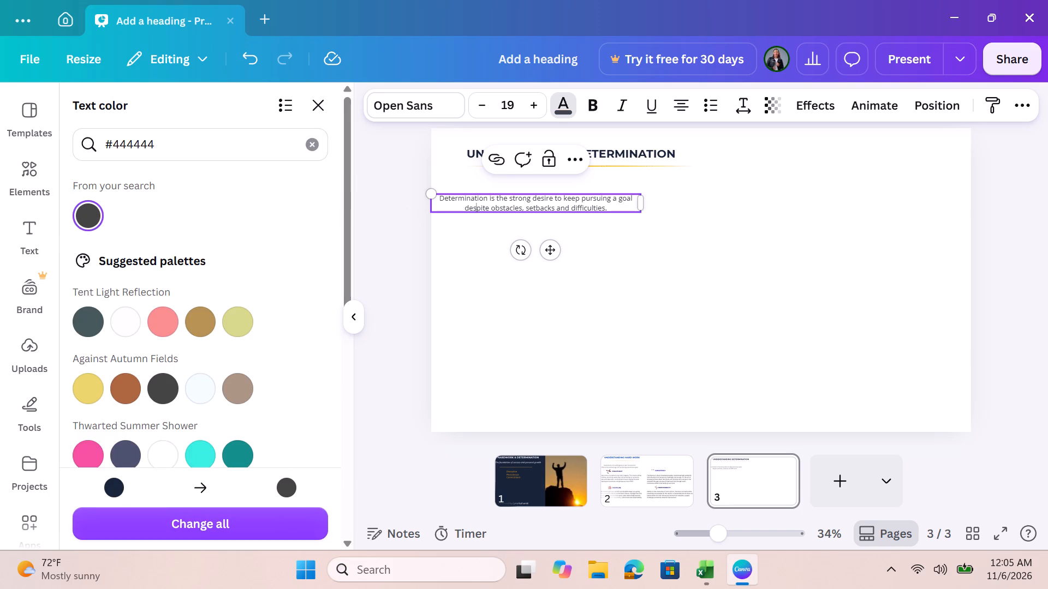
double_click(518, 195)
triple_click(518, 200)
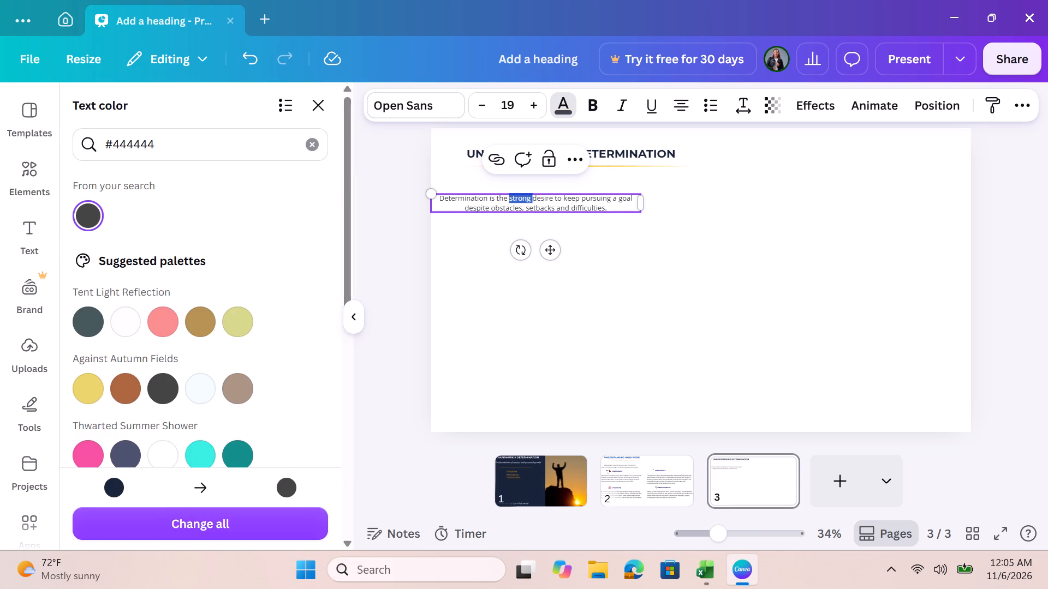
left_click(518, 200)
left_click(88, 202)
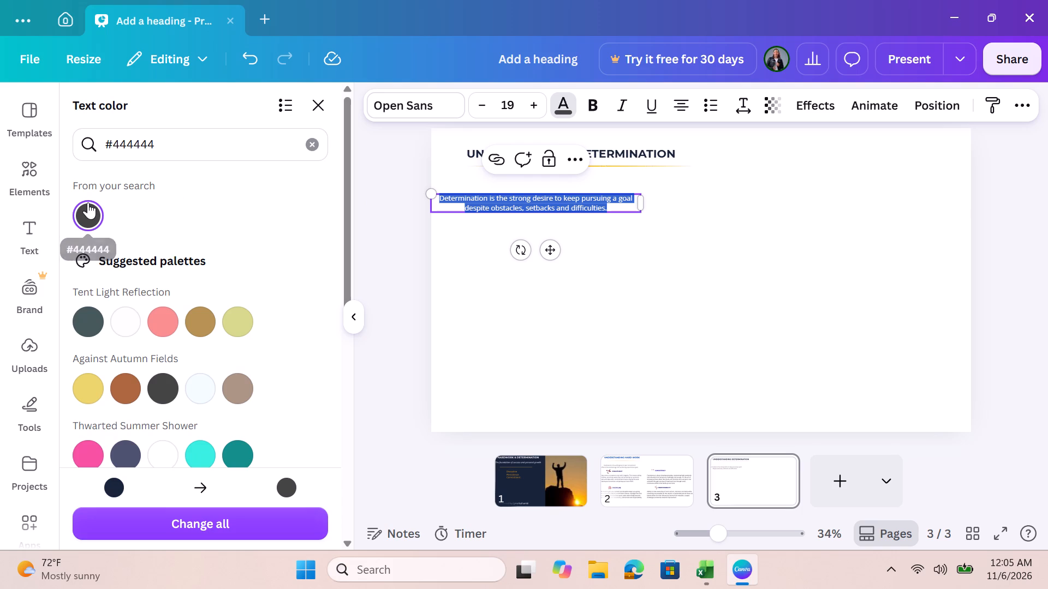
left_click(612, 203)
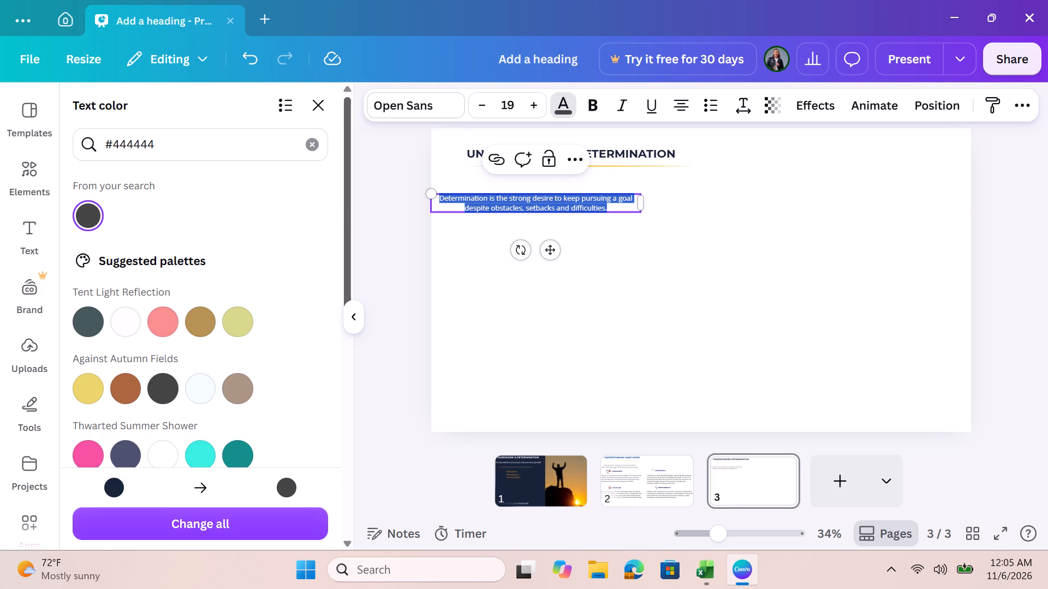
triple_click(588, 199)
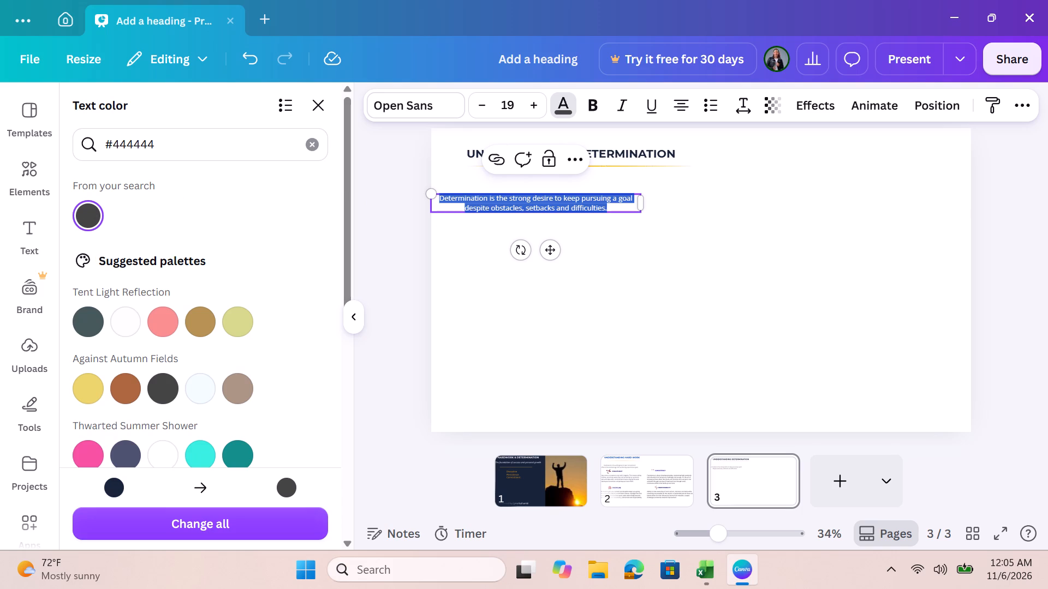
left_click(560, 109)
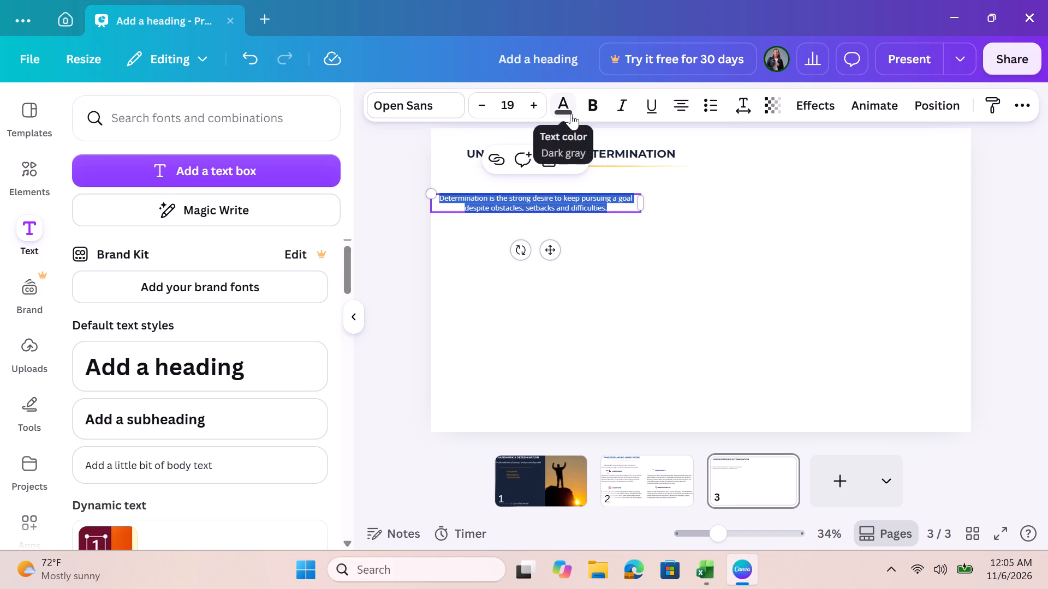
left_click(571, 113)
left_click(76, 212)
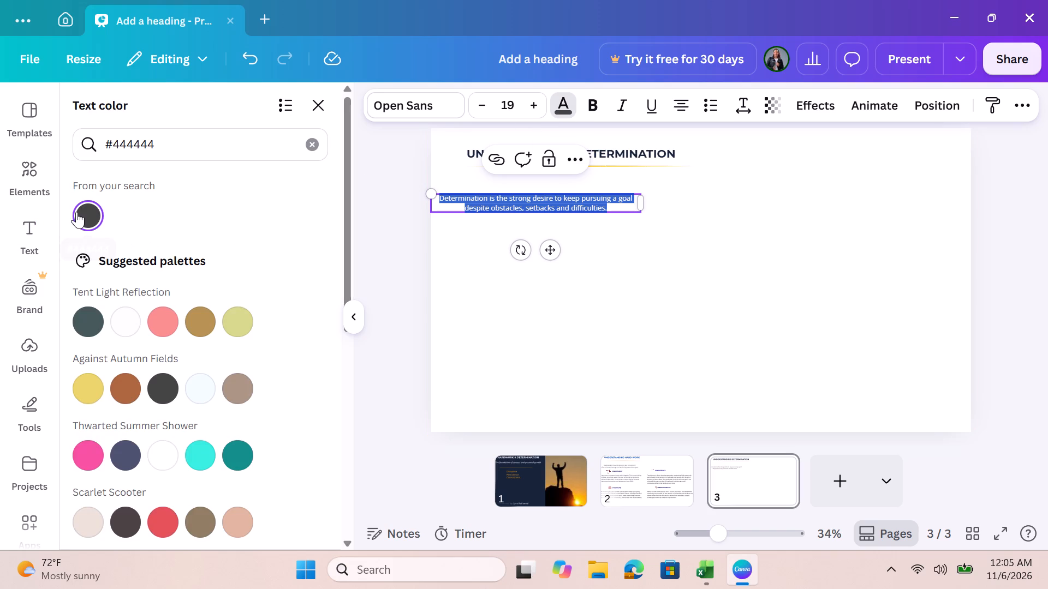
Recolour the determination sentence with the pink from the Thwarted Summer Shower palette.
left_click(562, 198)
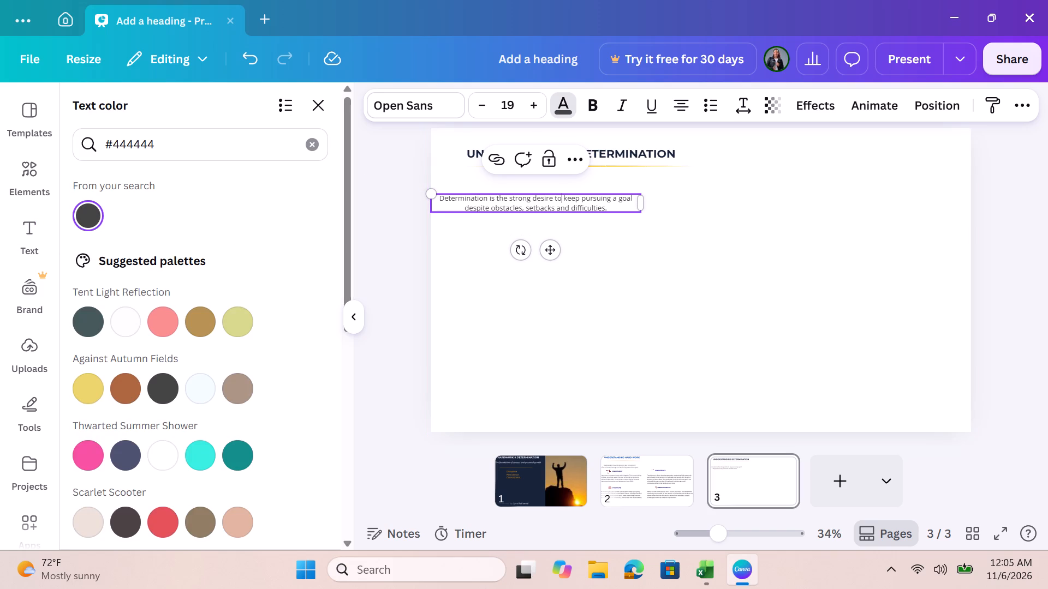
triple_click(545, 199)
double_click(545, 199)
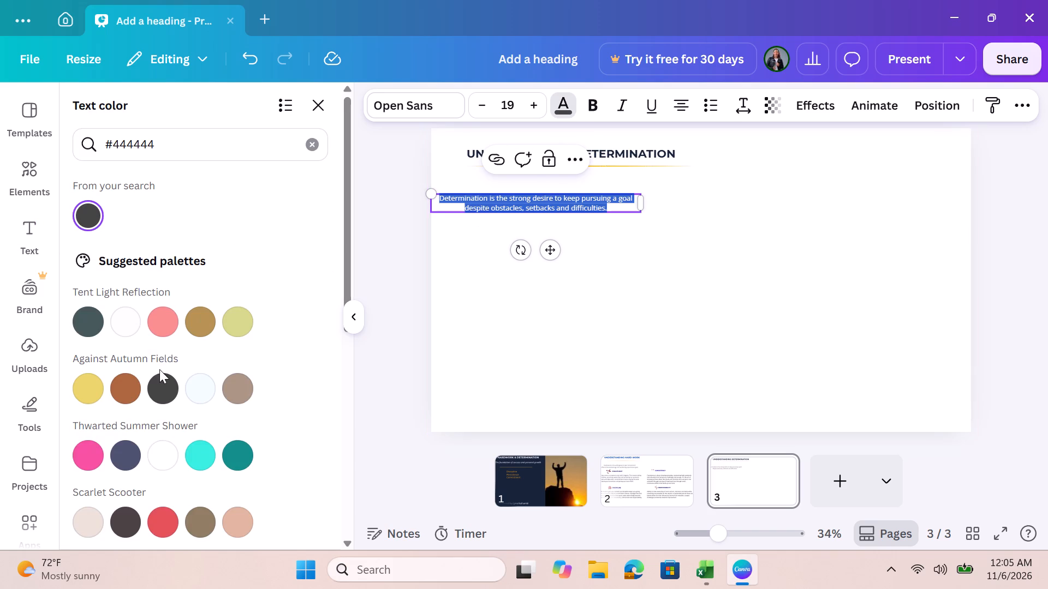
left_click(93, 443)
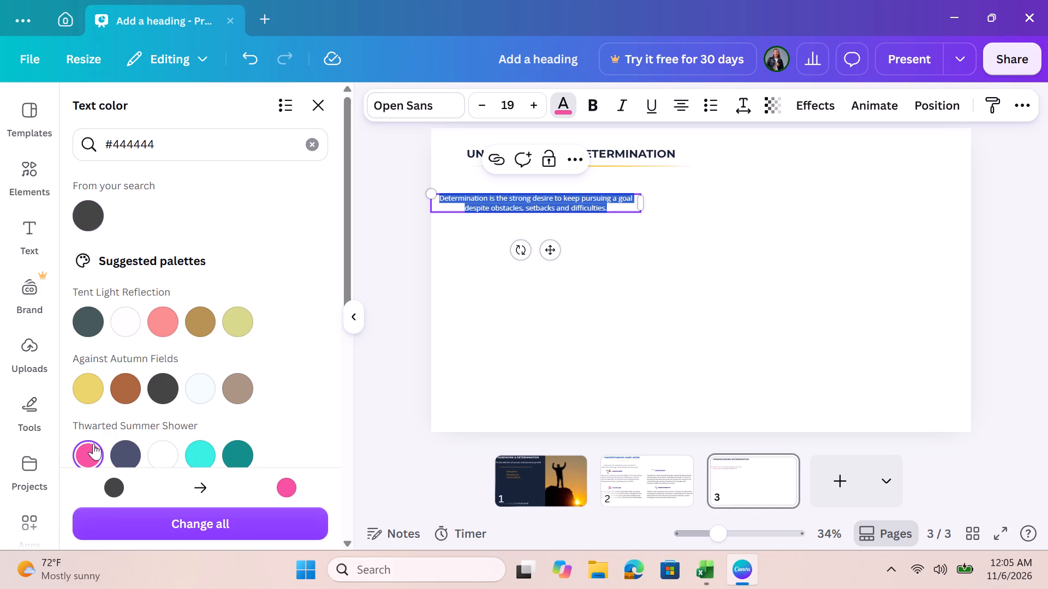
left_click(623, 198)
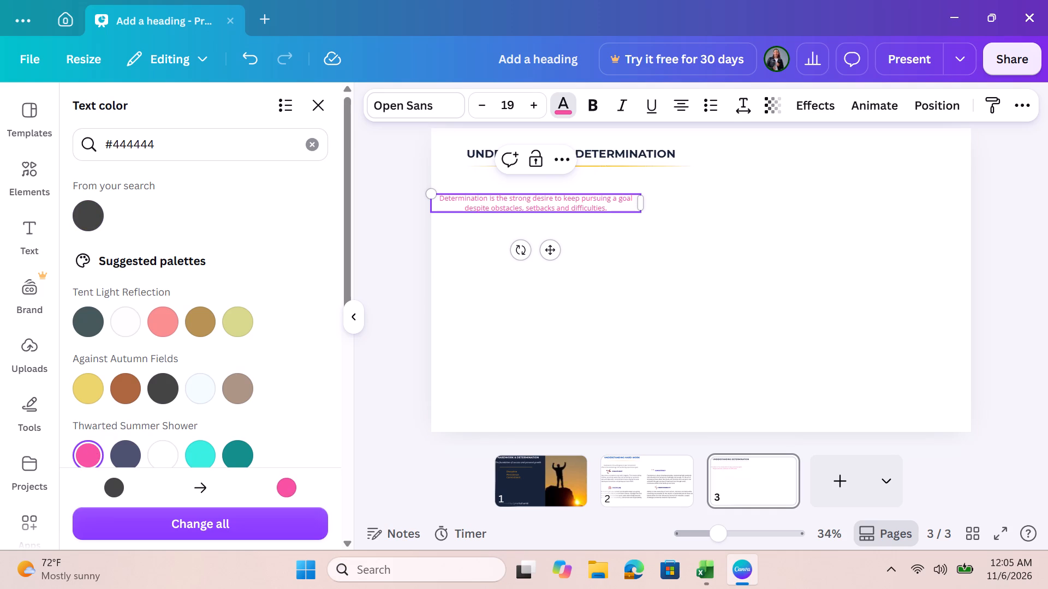
Set the text colour of the whole determination sentence back to the dark gray #444444.
triple_click(587, 199)
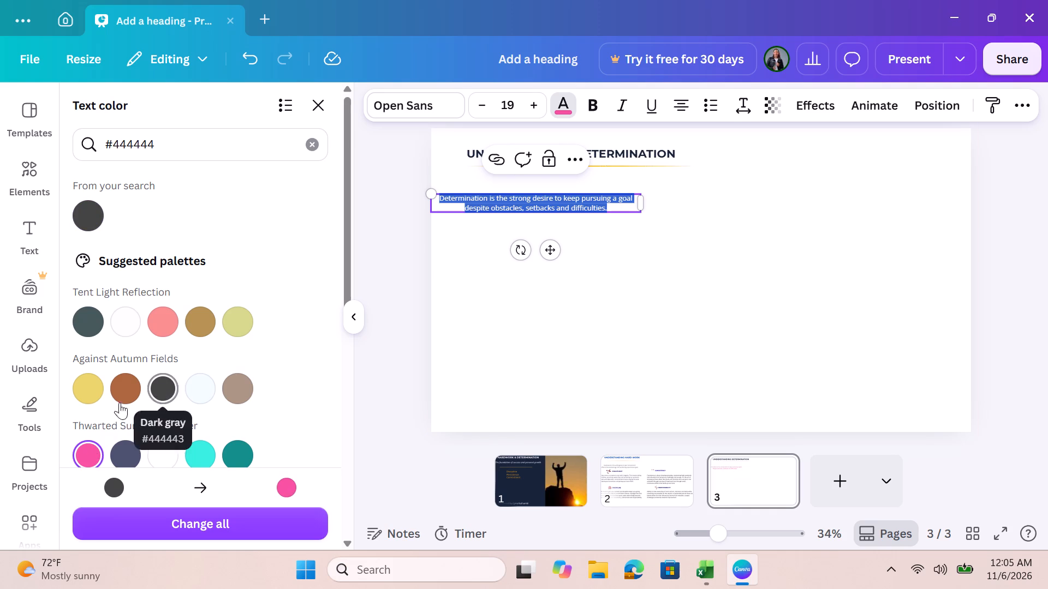
left_click(81, 199)
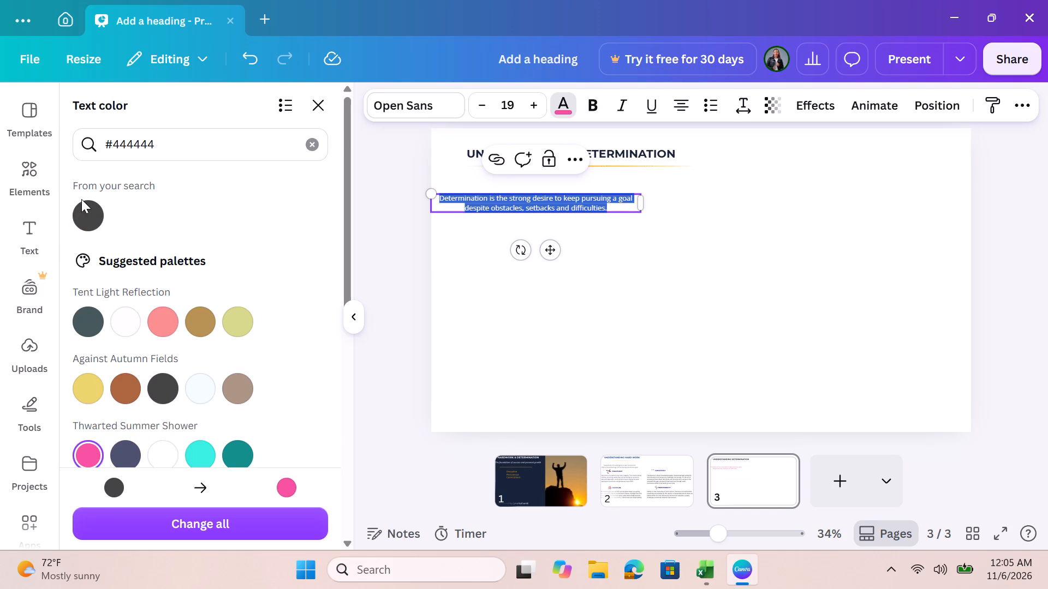
left_click(613, 189)
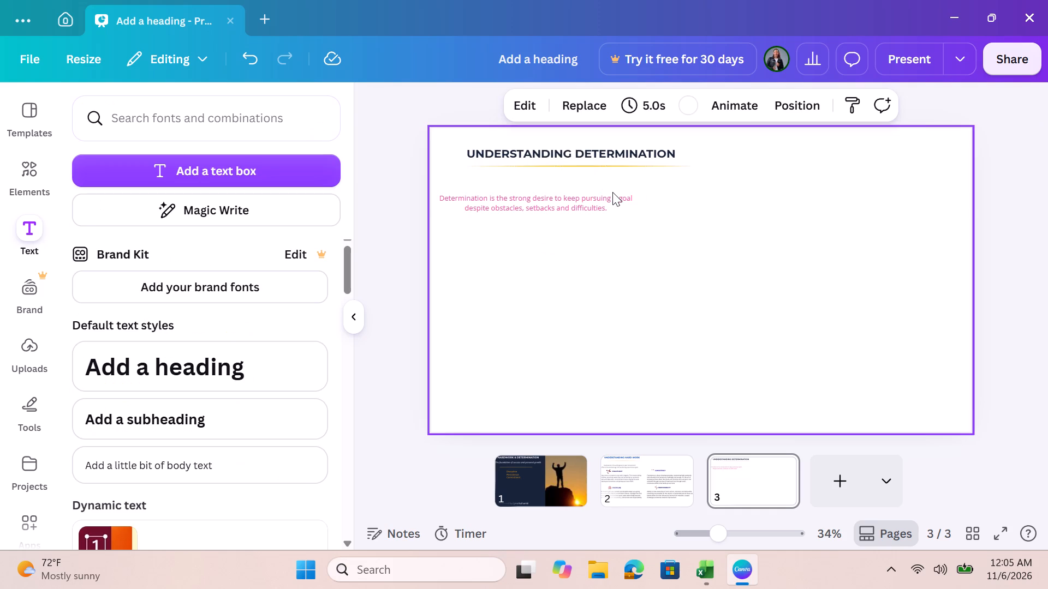
triple_click(587, 199)
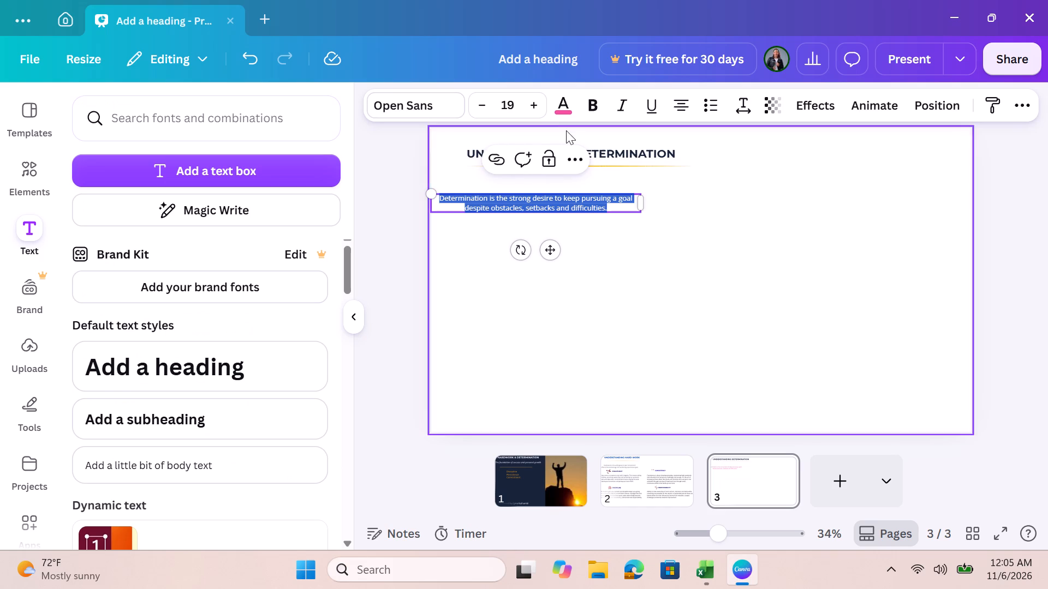
left_click(566, 111)
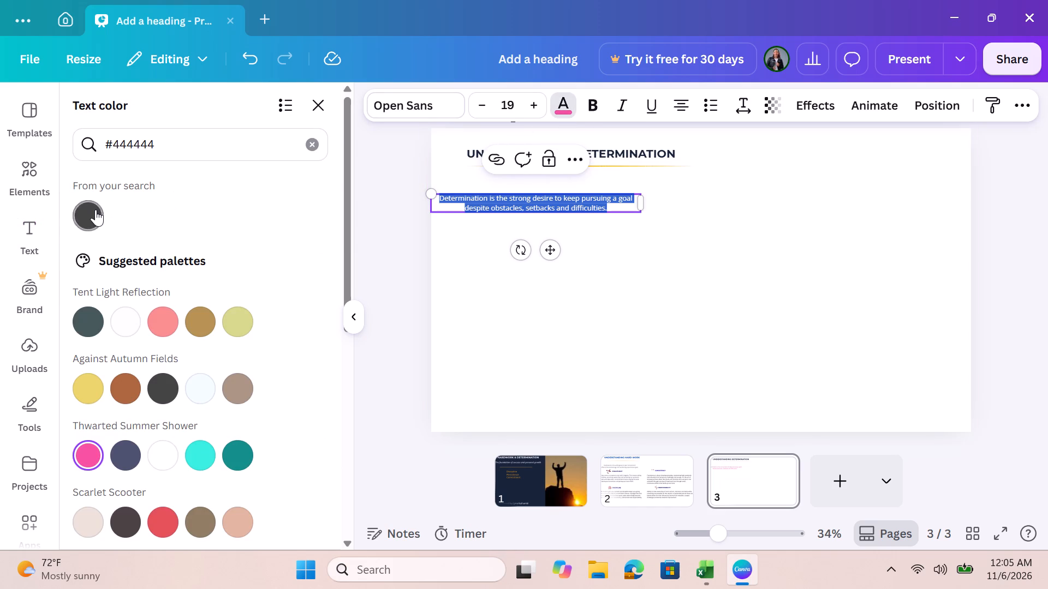
double_click(96, 209)
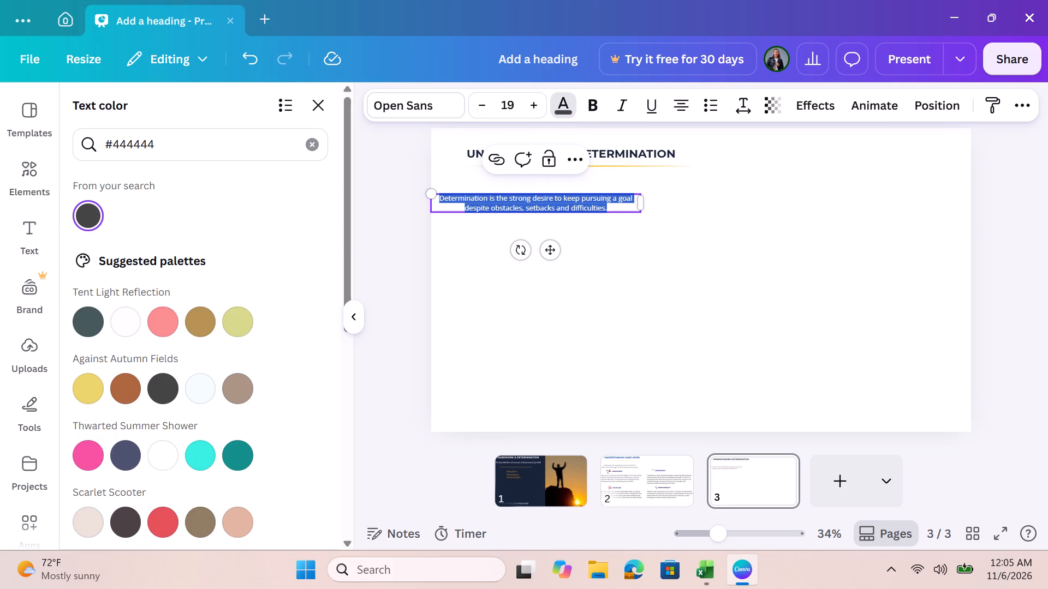
Make the whole determination sentence below the heading bold.
left_click(564, 200)
left_click(594, 106)
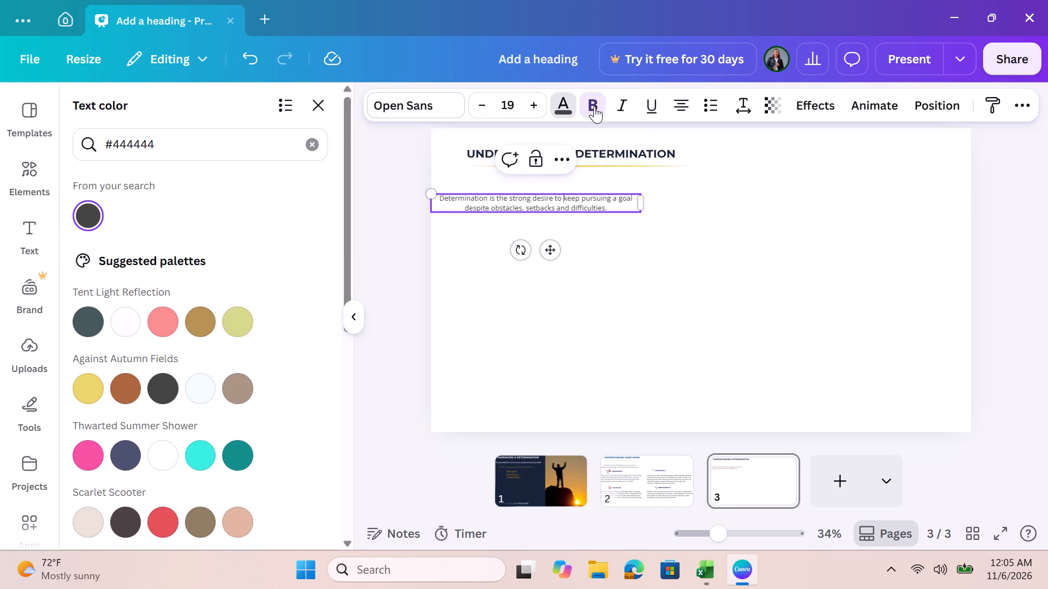
left_click(601, 205)
double_click(601, 205)
triple_click(601, 205)
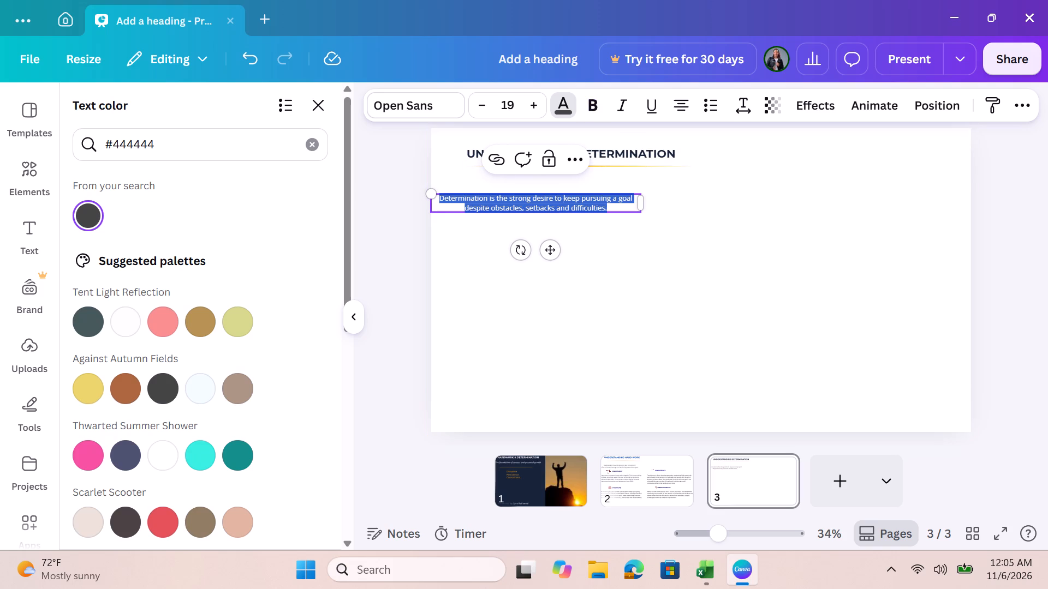
left_click(594, 103)
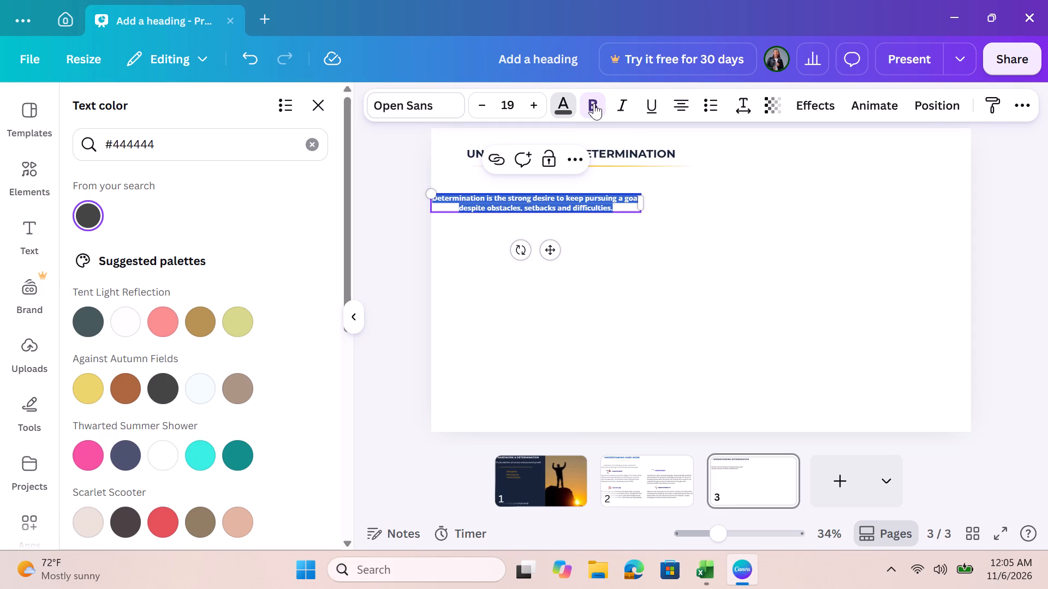
left_click(619, 263)
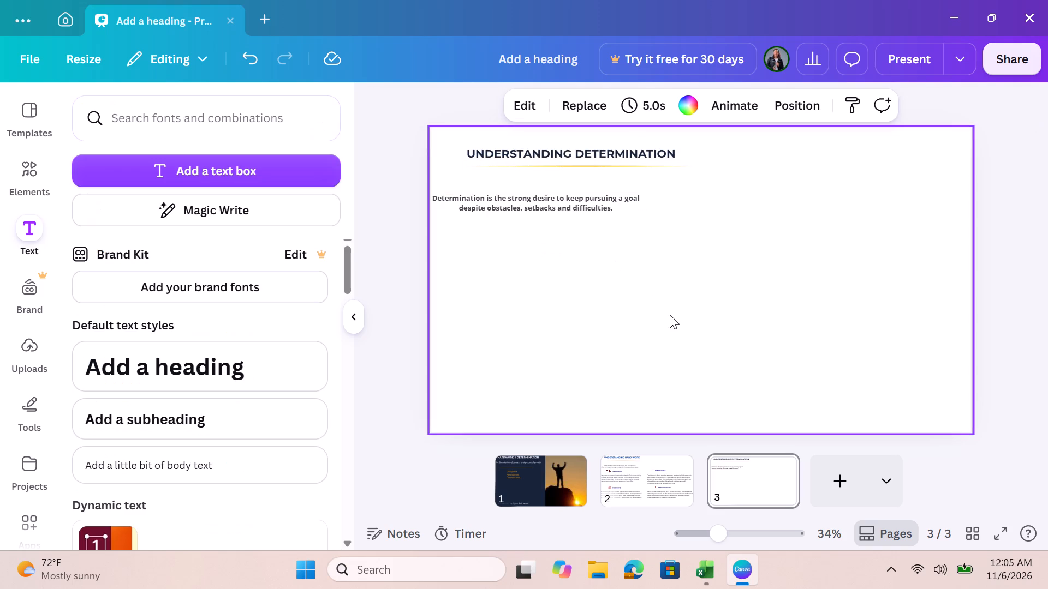
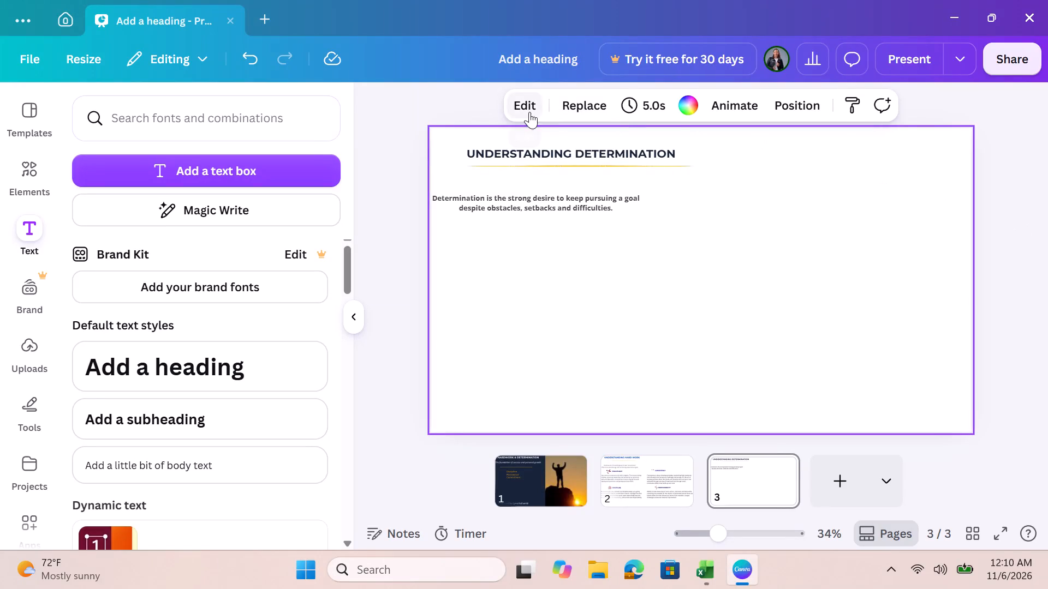
Check whether the presentation's latest changes have been saved.
left_click(334, 62)
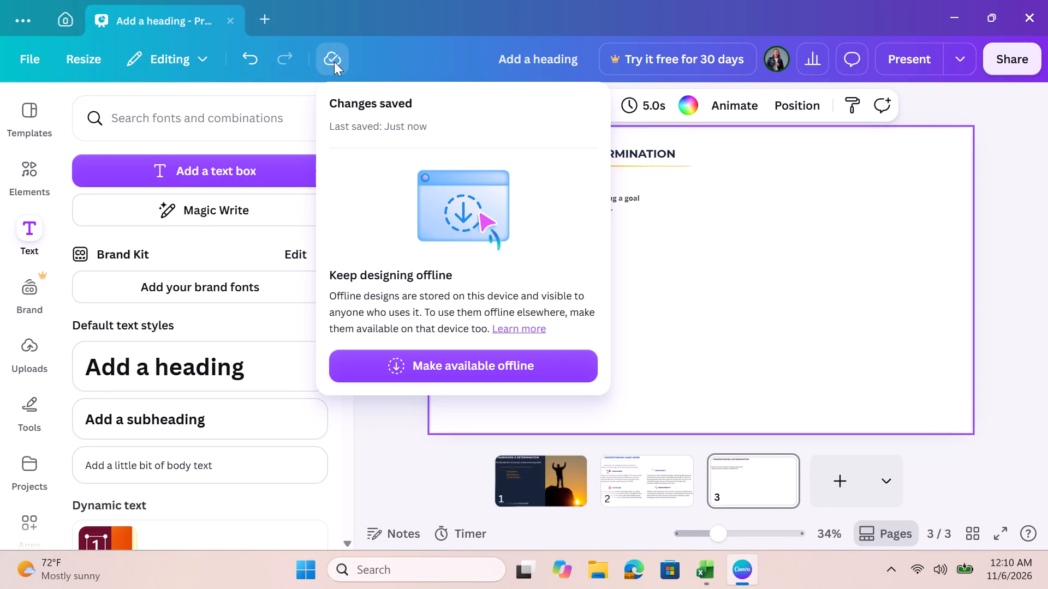
Launch the Kuro app from the recent items in Windows search.
left_click(398, 578)
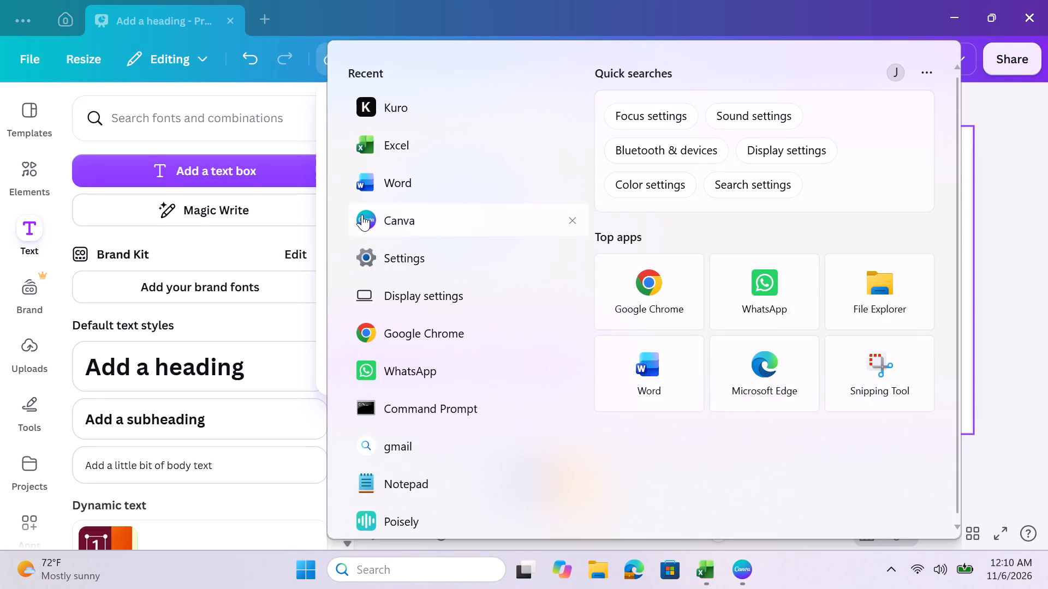
left_click(465, 101)
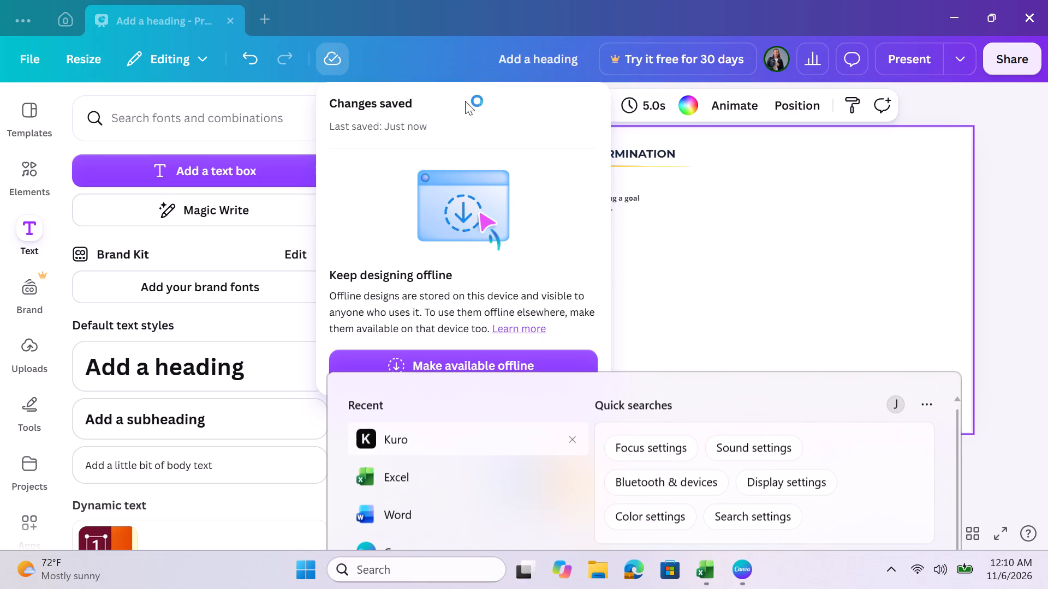